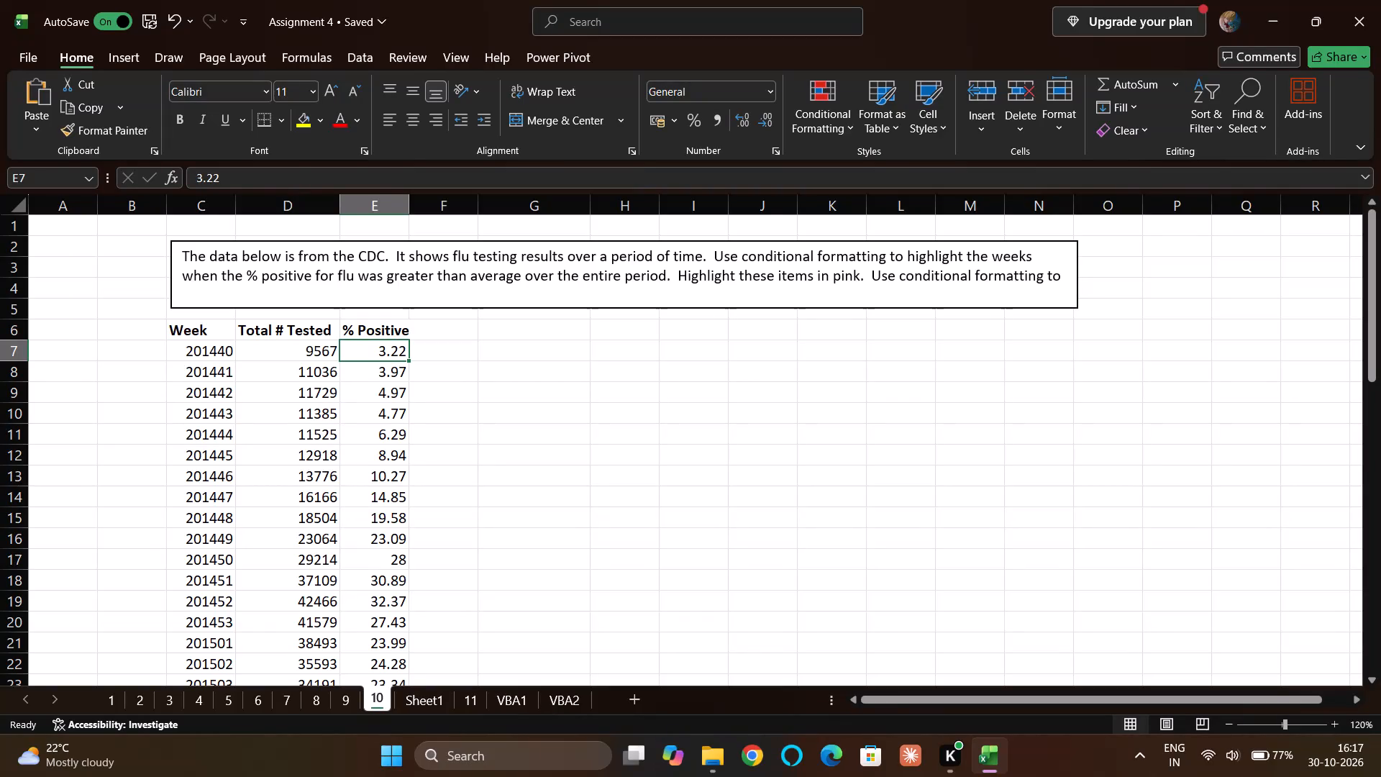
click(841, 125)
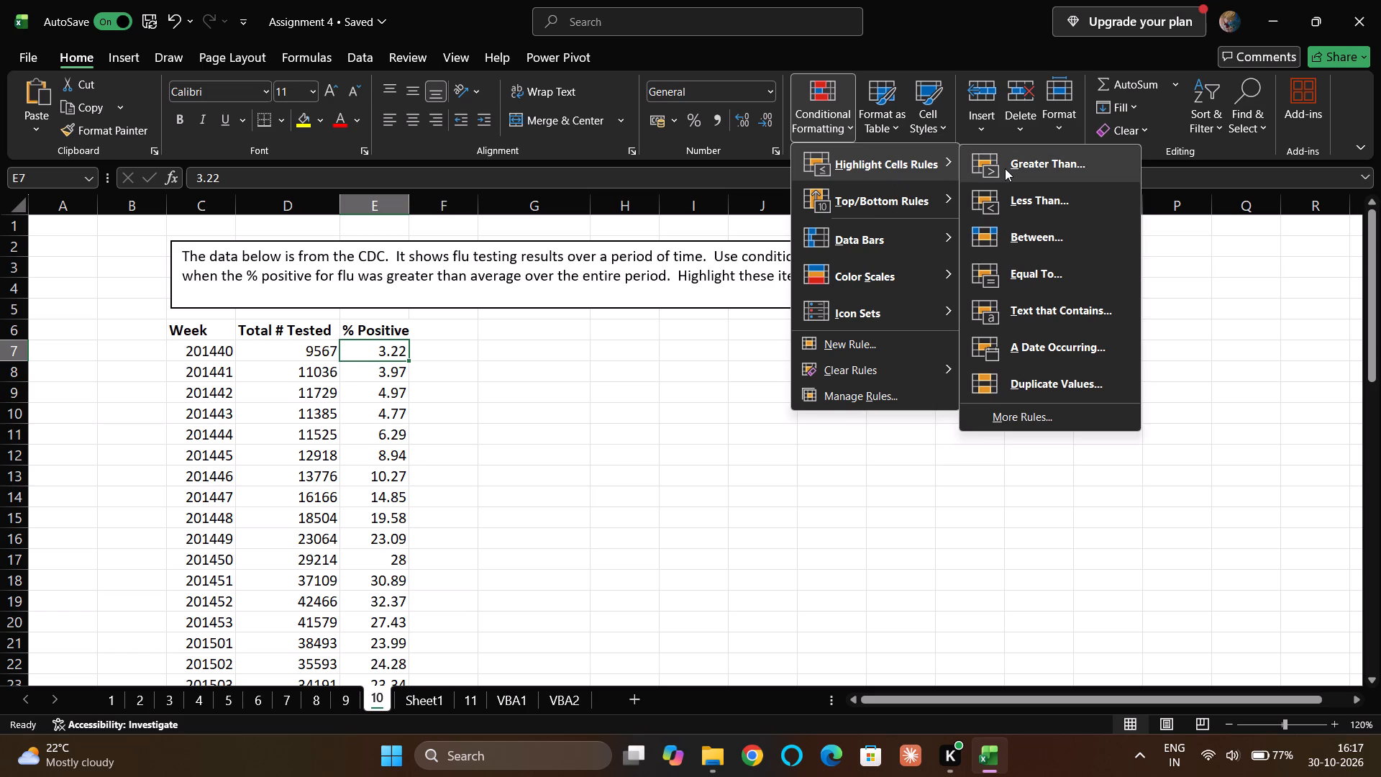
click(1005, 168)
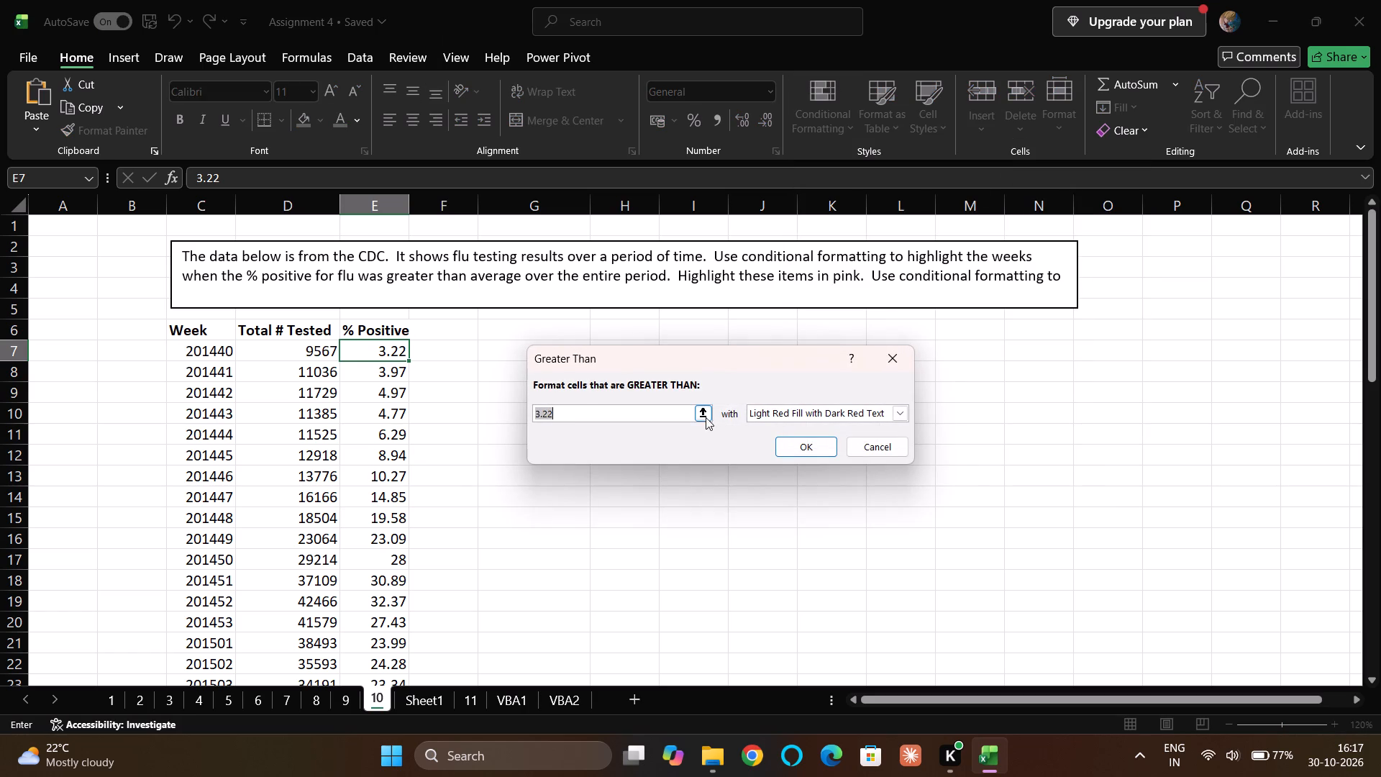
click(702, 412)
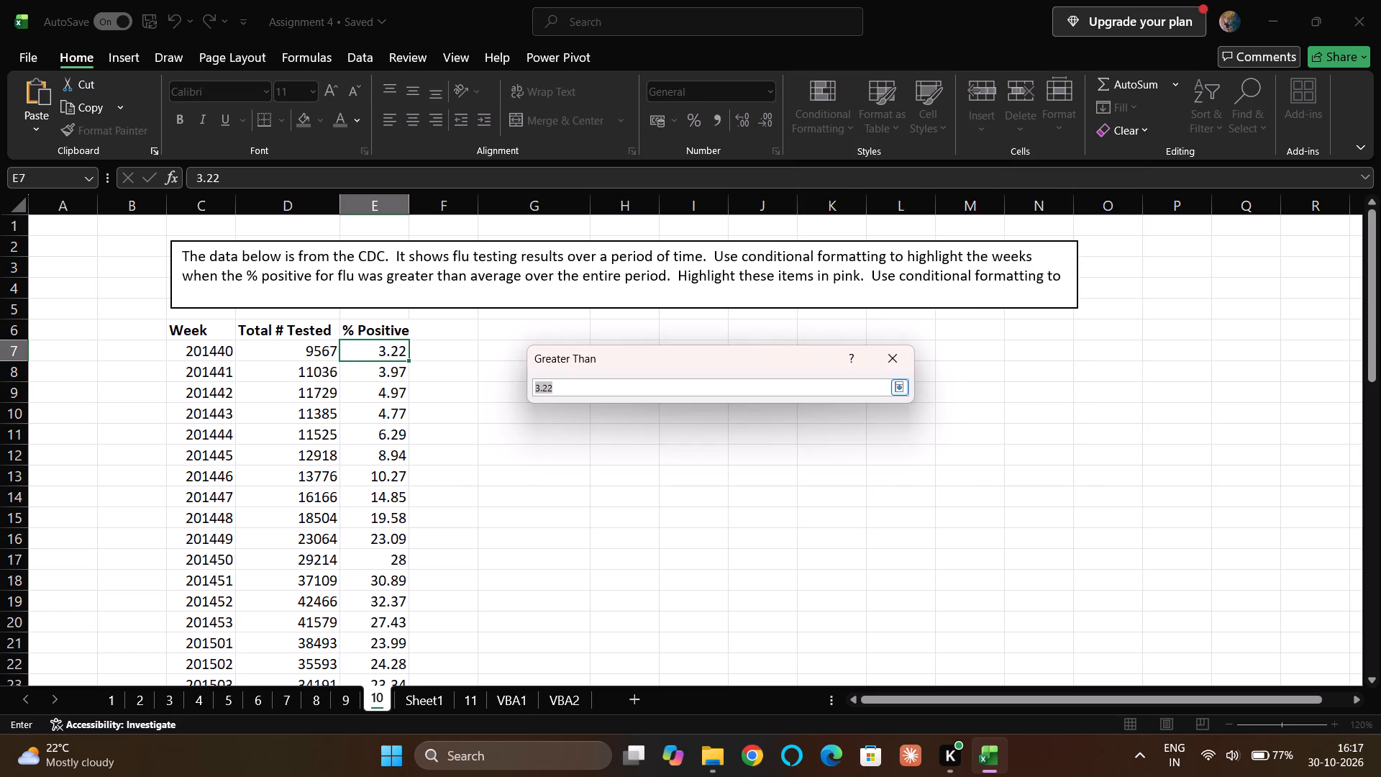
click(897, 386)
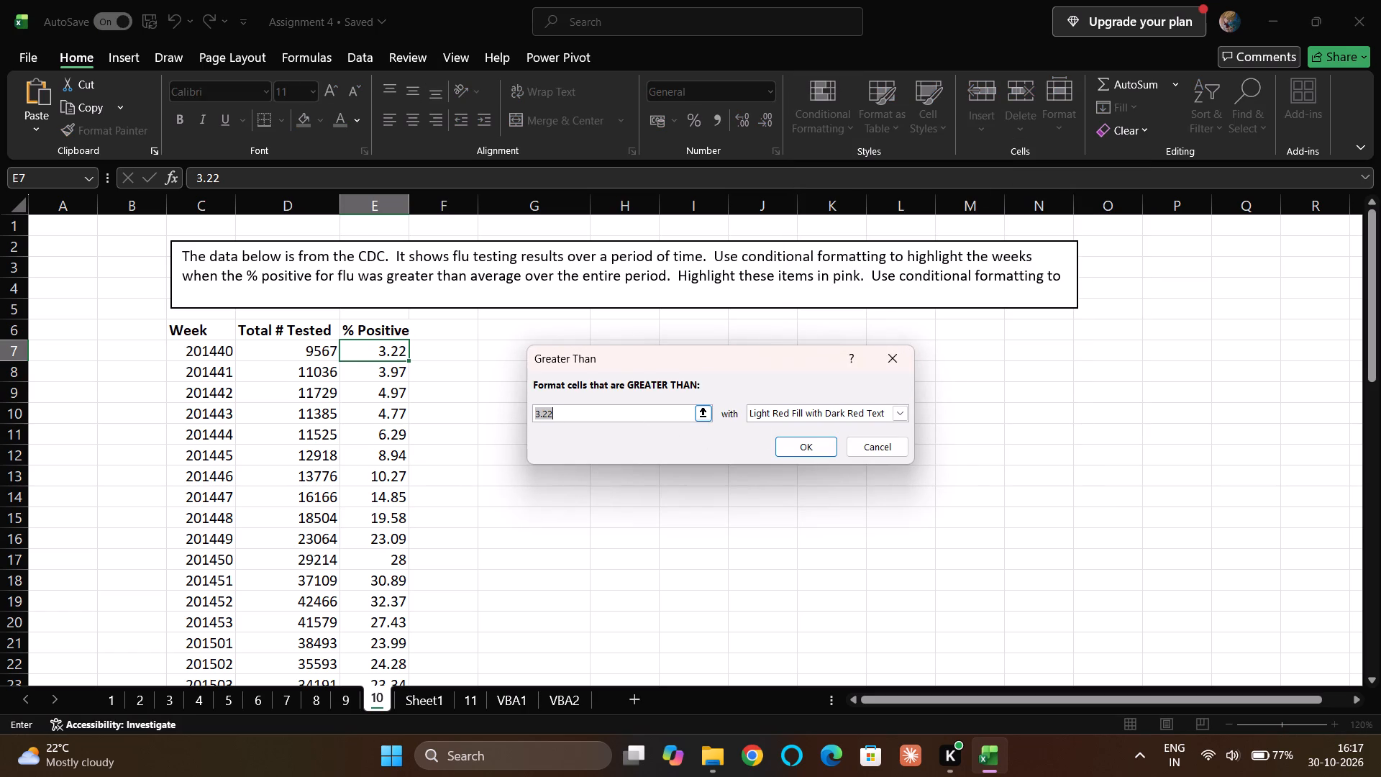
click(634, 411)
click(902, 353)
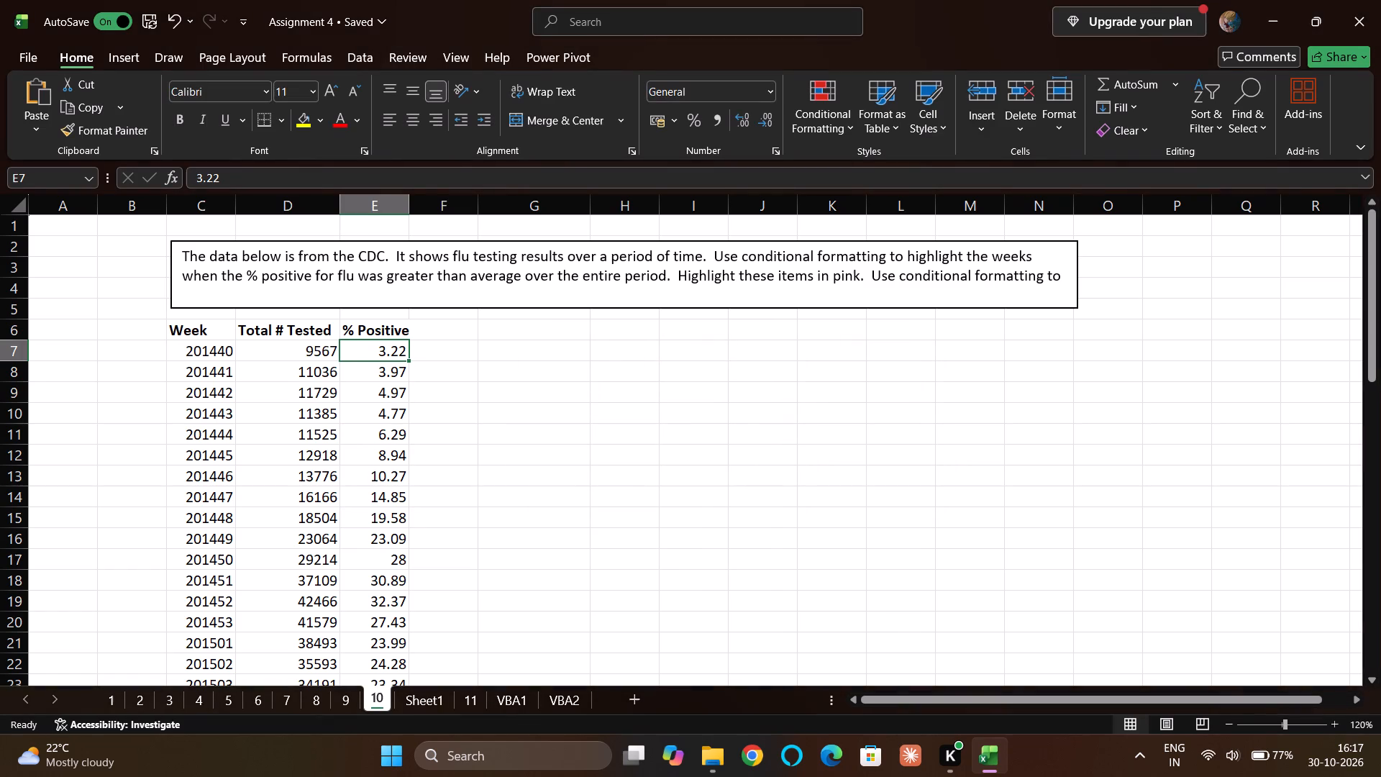
Enter =AVERAGE(E7:E59) in cell G7 to average the % Positive column.
click(534, 358)
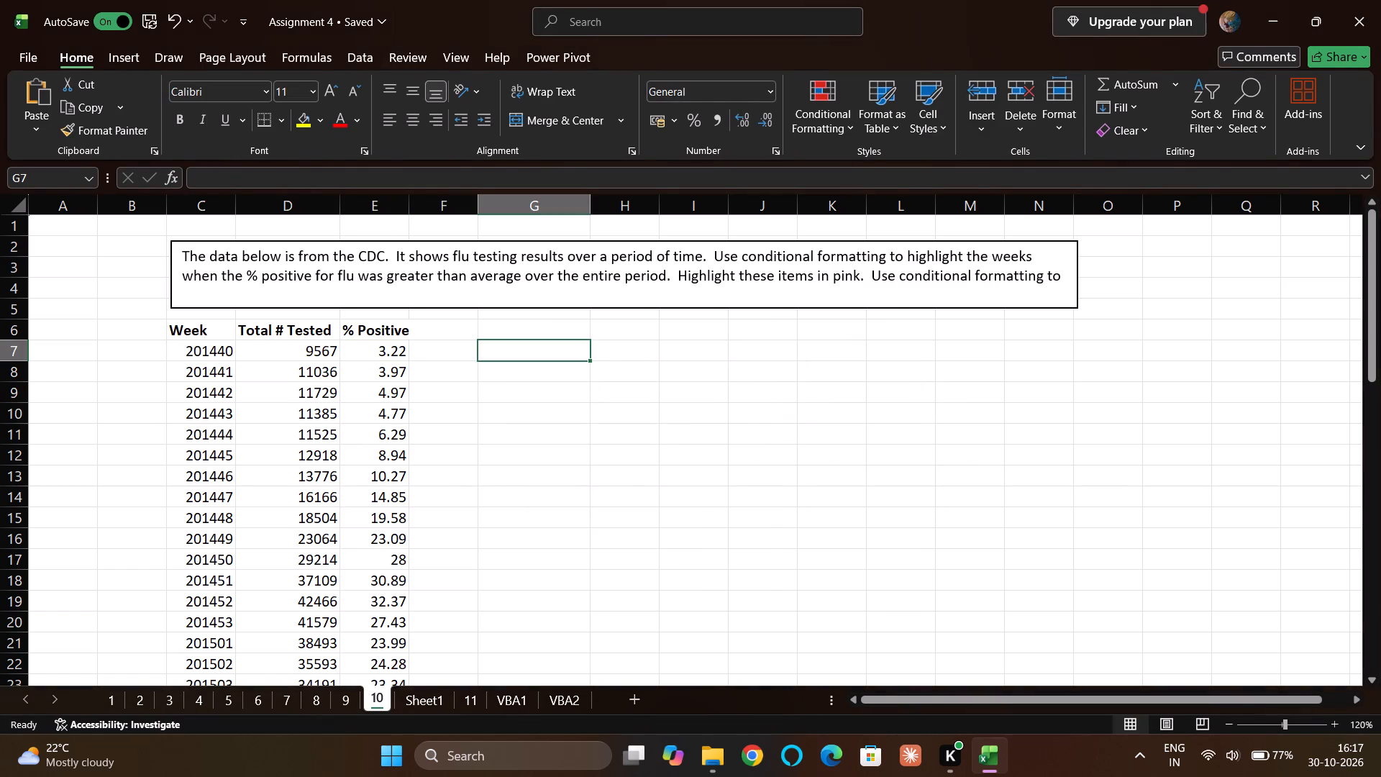
text(=avg)
key(Tab)
key(BackSpace)
key(BackSpace)
key(BackSpace)
key(BackSpace)
key(BackSpace)
key(BackSpace)
key(BackSpace)
key(BackSpace)
key(BackSpace)
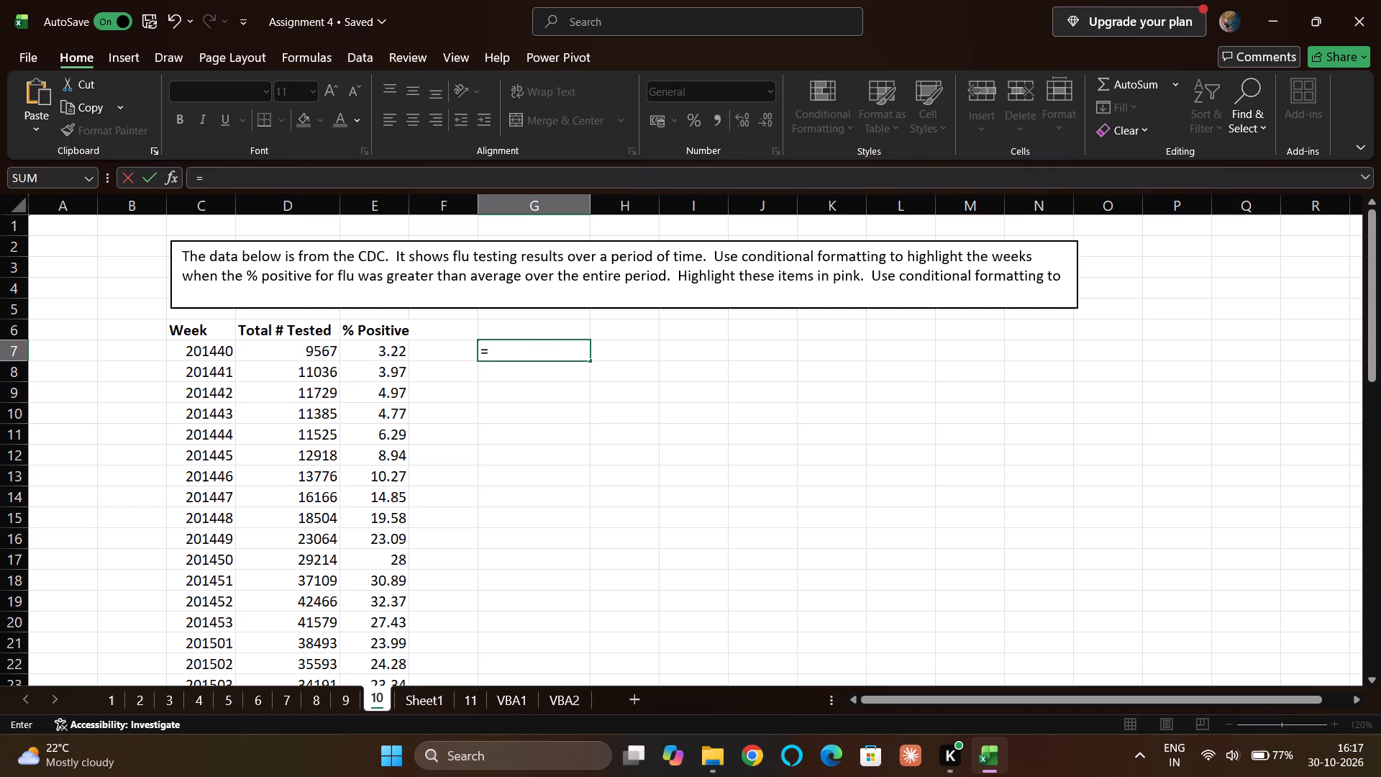
text(av)
key(Down)
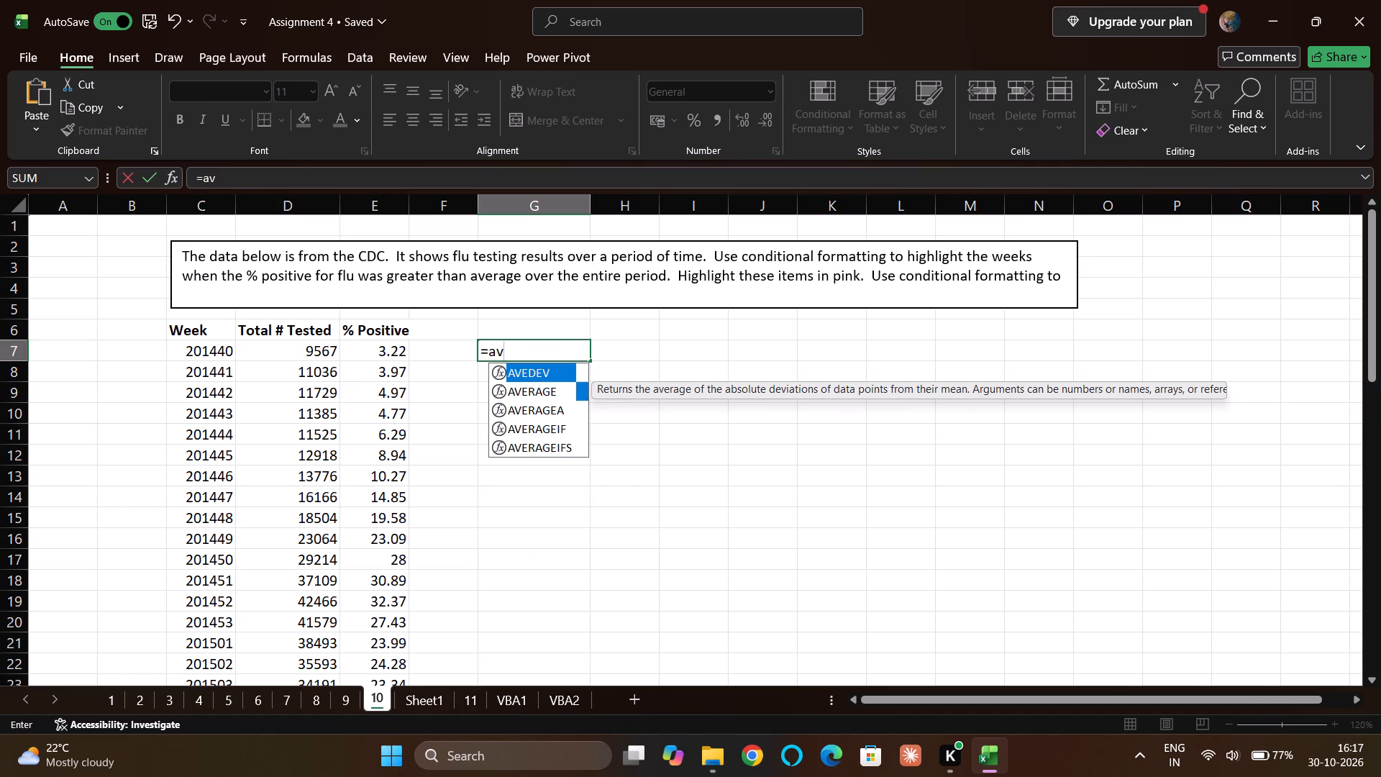
key(Tab)
click(397, 346)
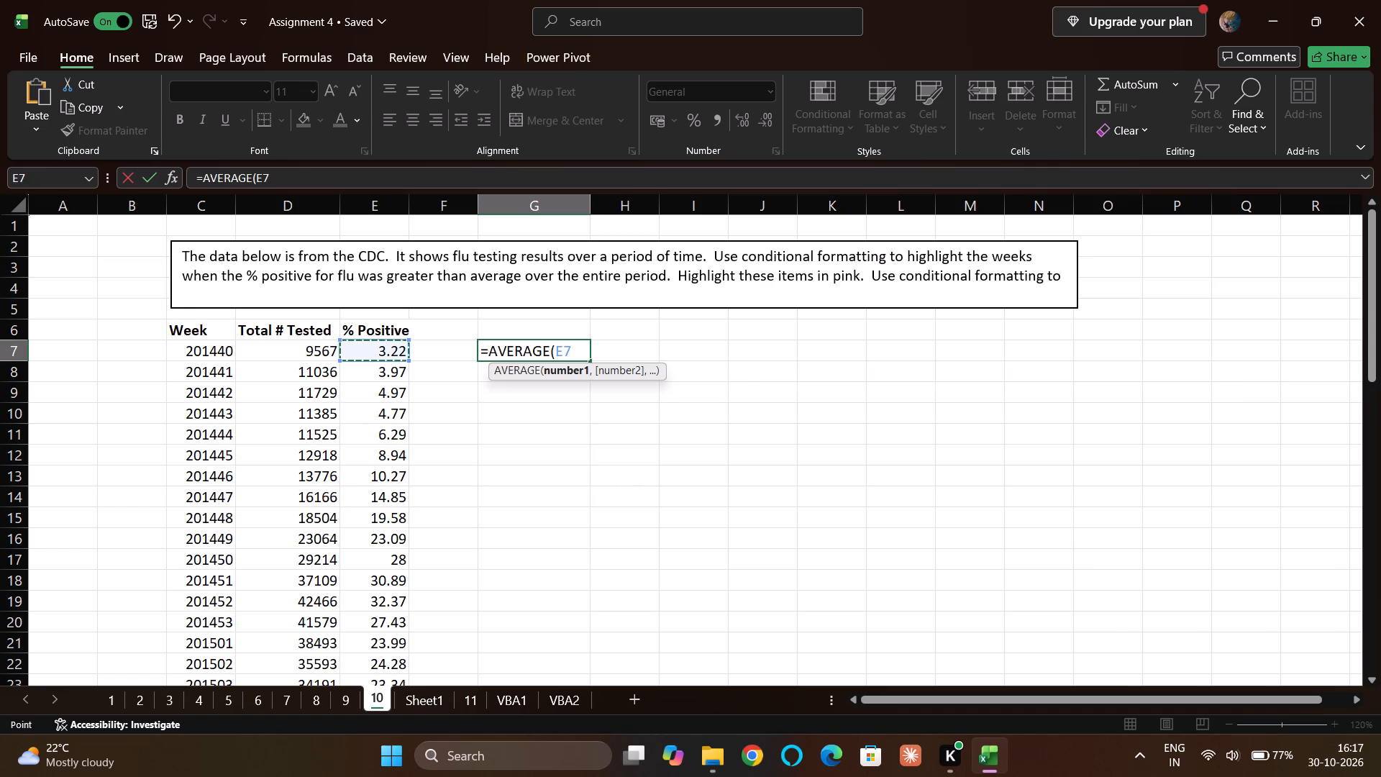
key(ctrl+shift+Down)
key(Tab)
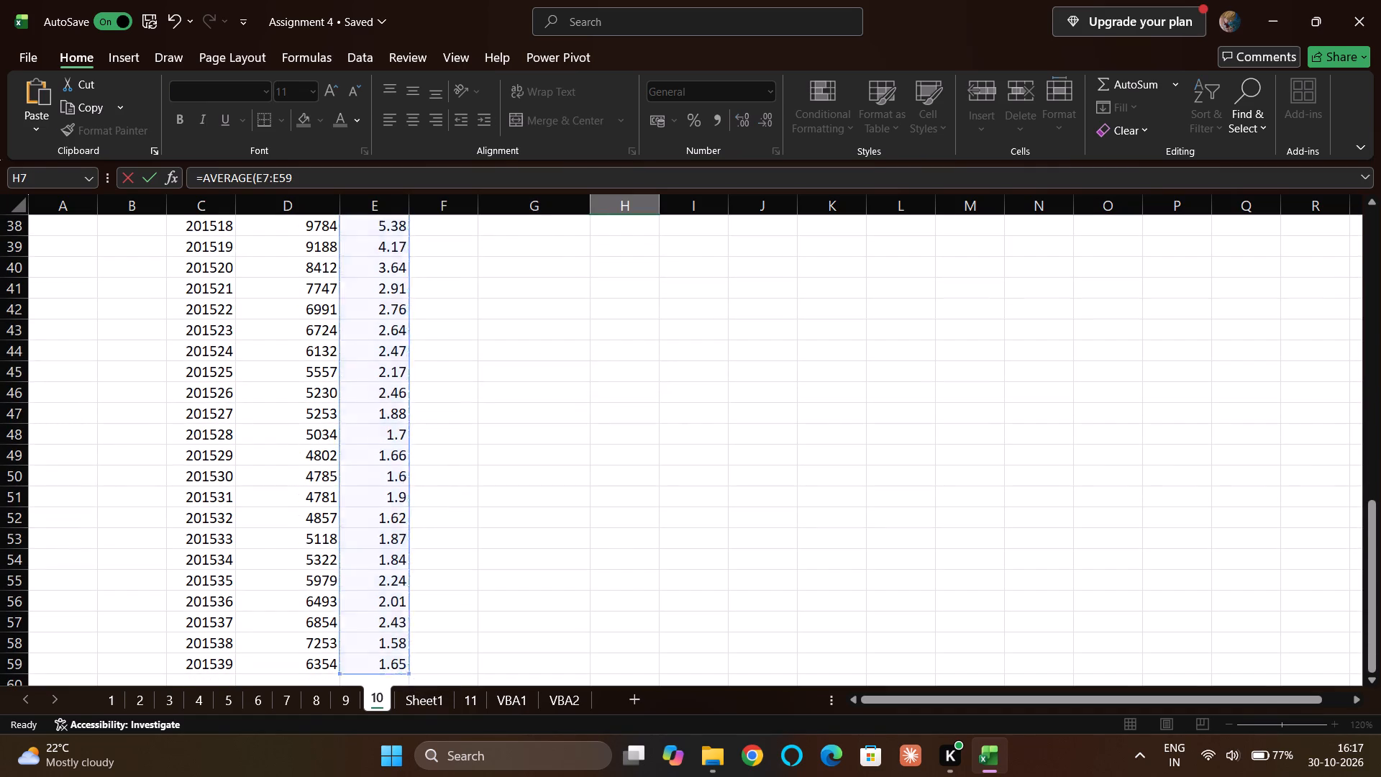
Wrap the average formula in G7 in ROUND with 2 digits, giving =ROUND(AVERAGE(E7:E59),2).
scroll(552, 373, up, 1)
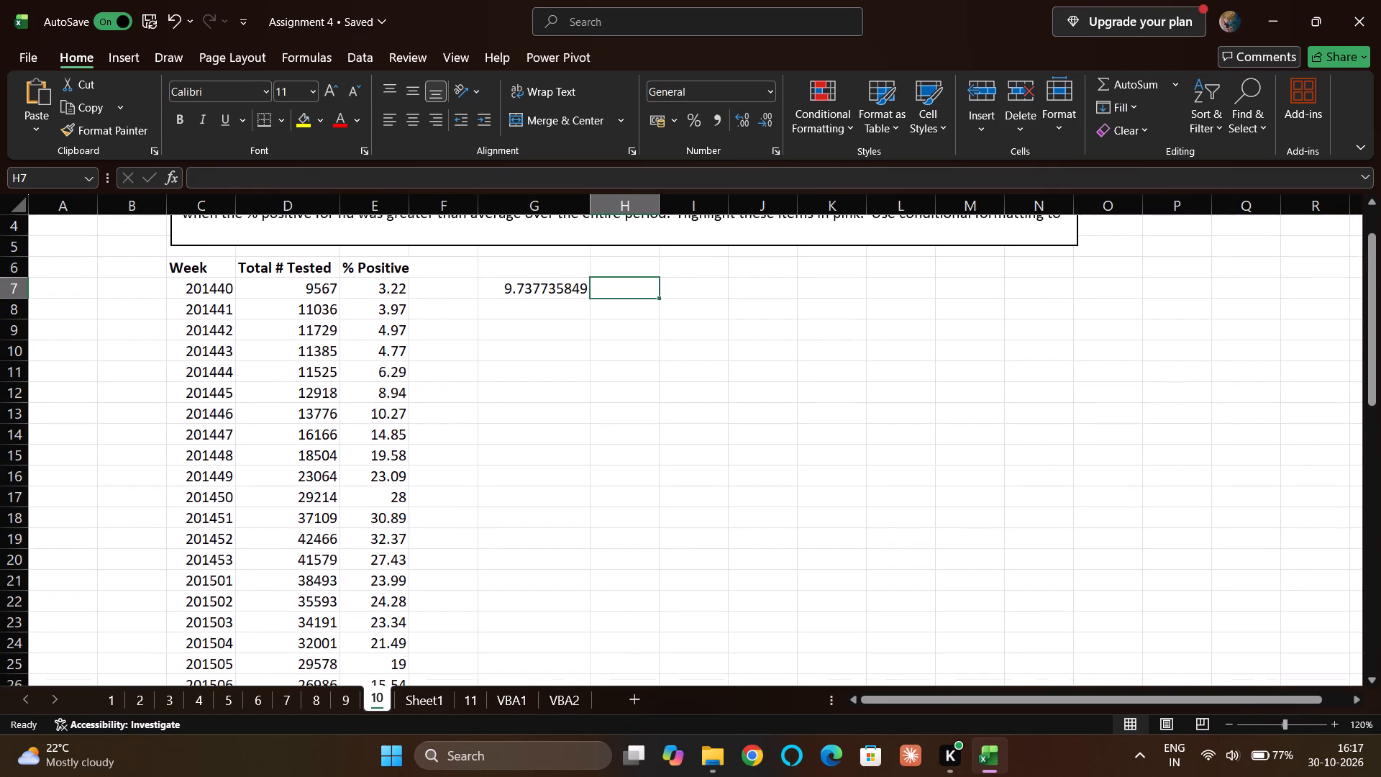
click(550, 299)
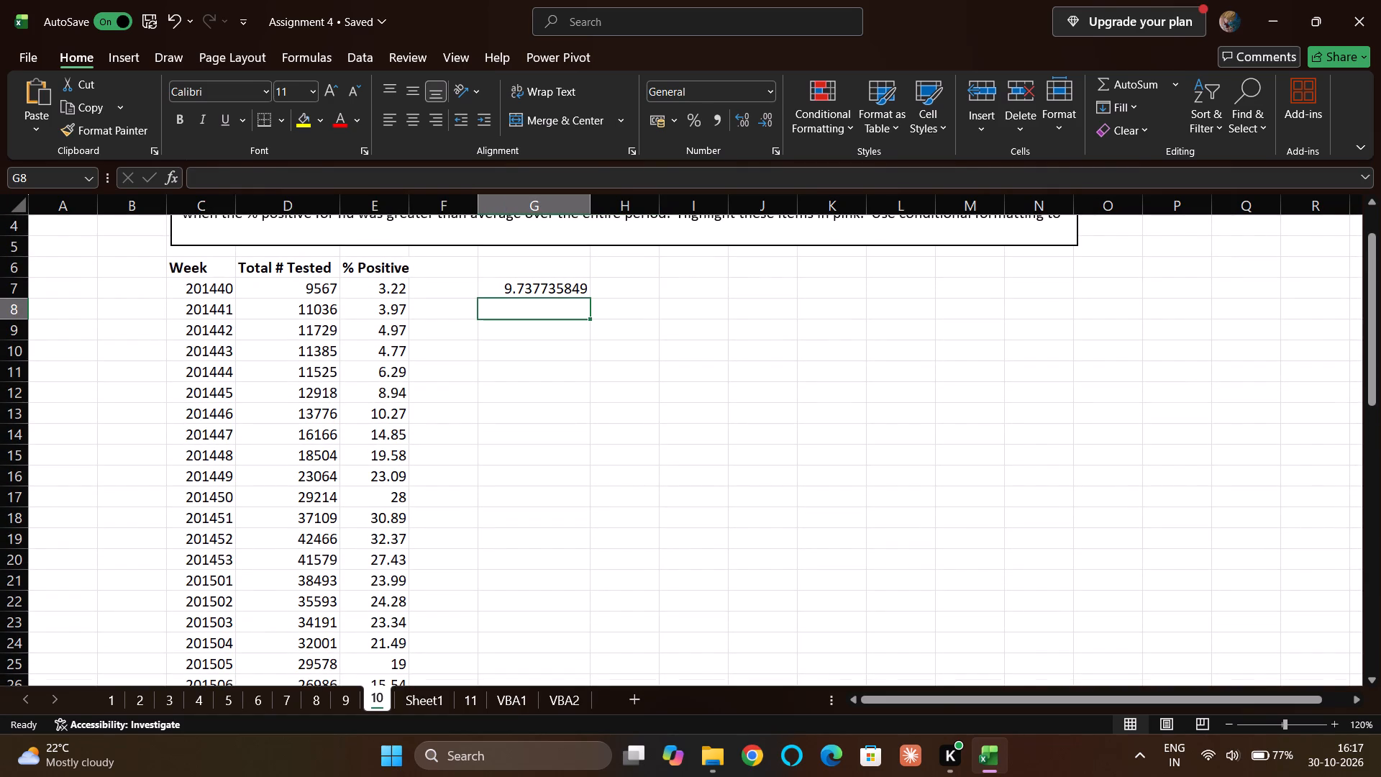
double_click(558, 292)
click(487, 286)
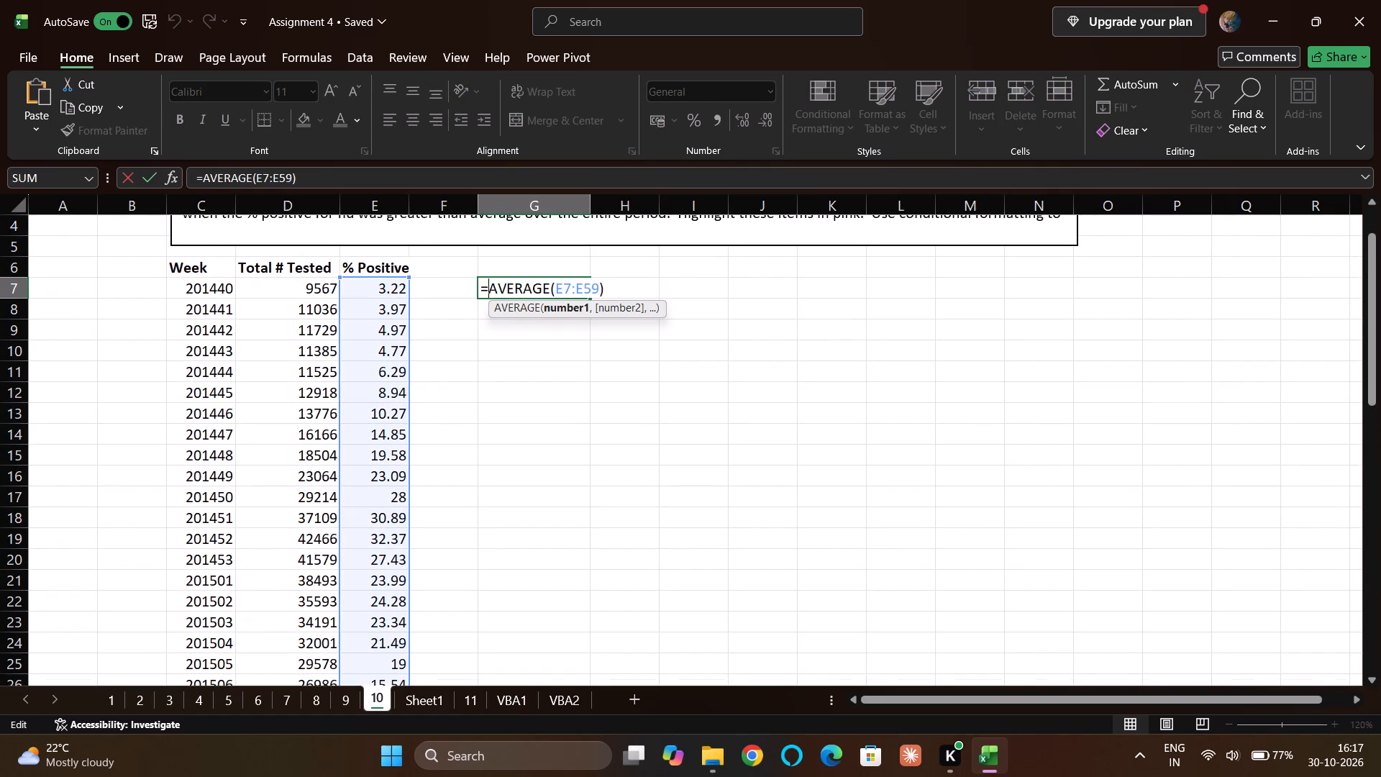
text(roun)
key(Tab)
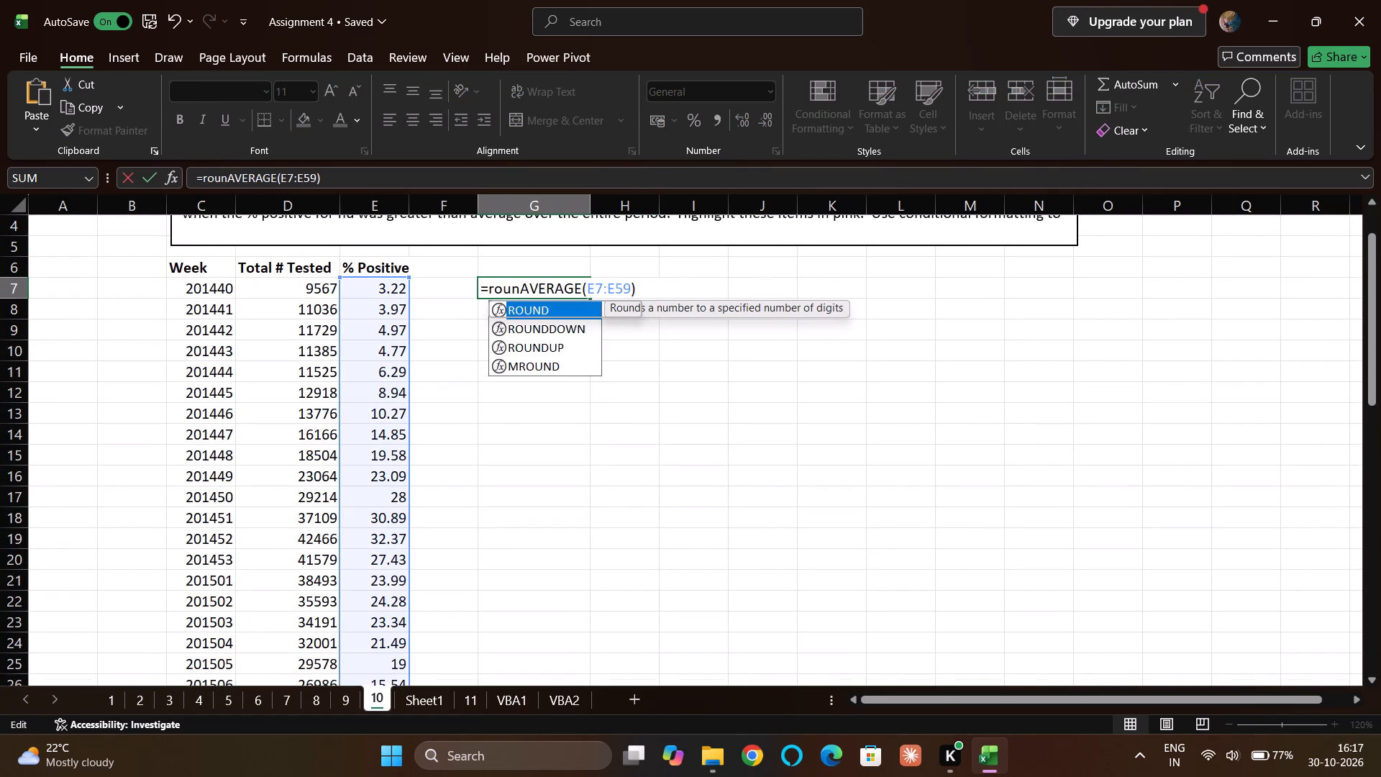
click(670, 289)
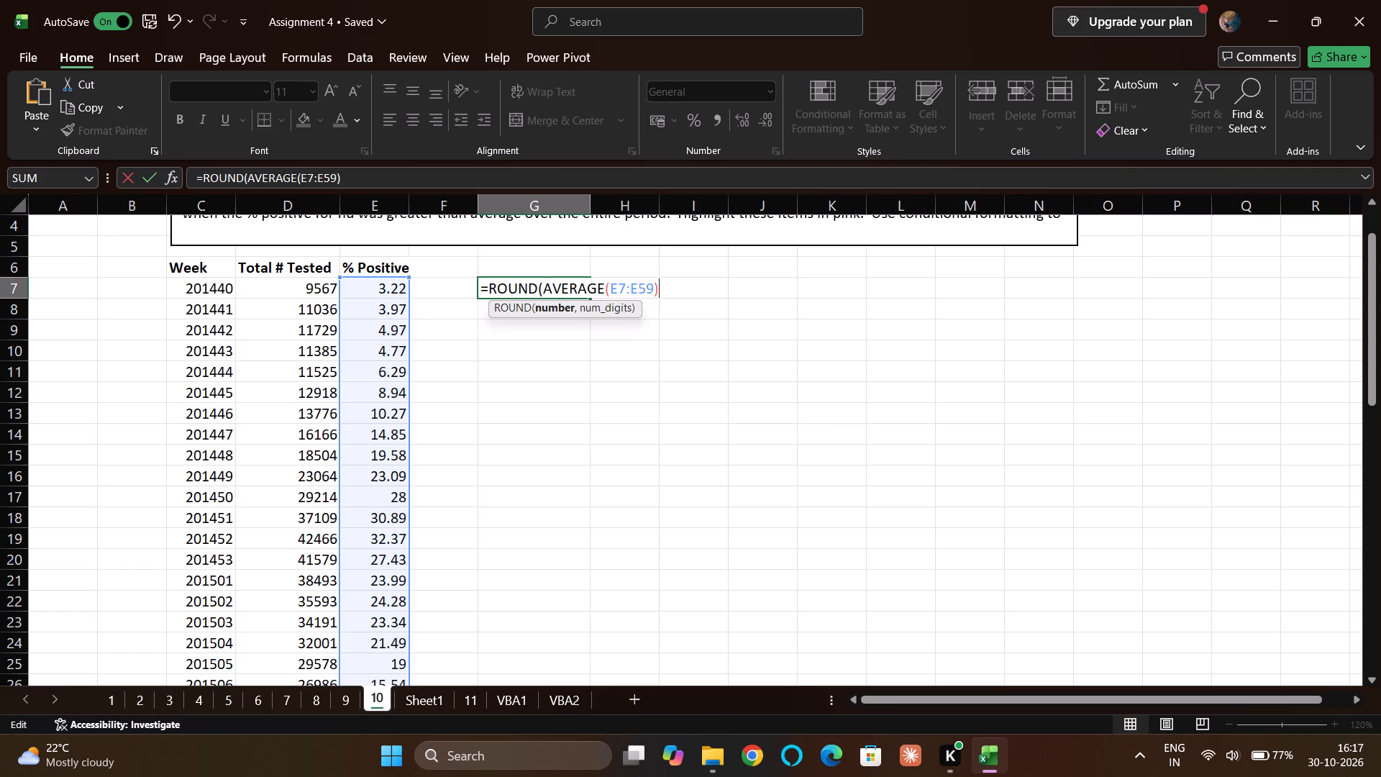
text(,2)
key(Tab)
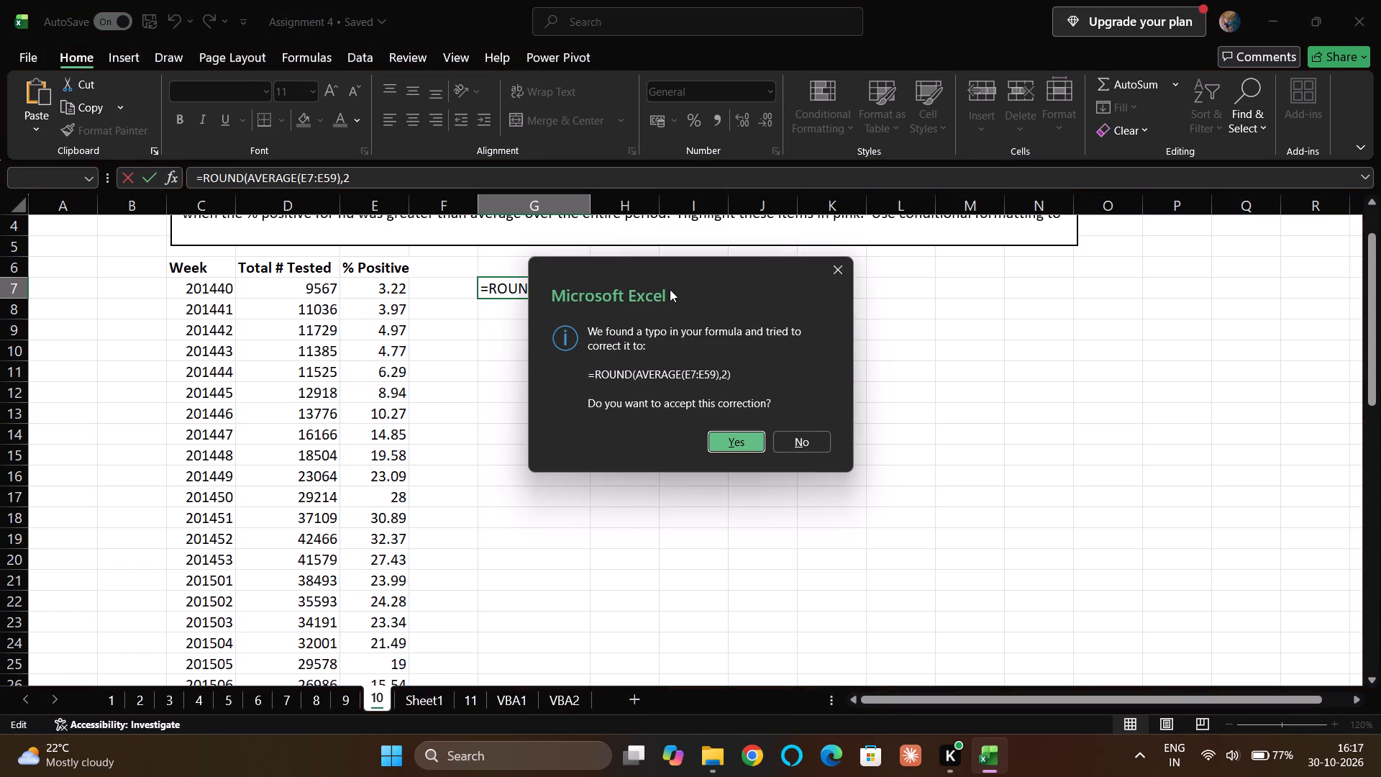
key(Tab)
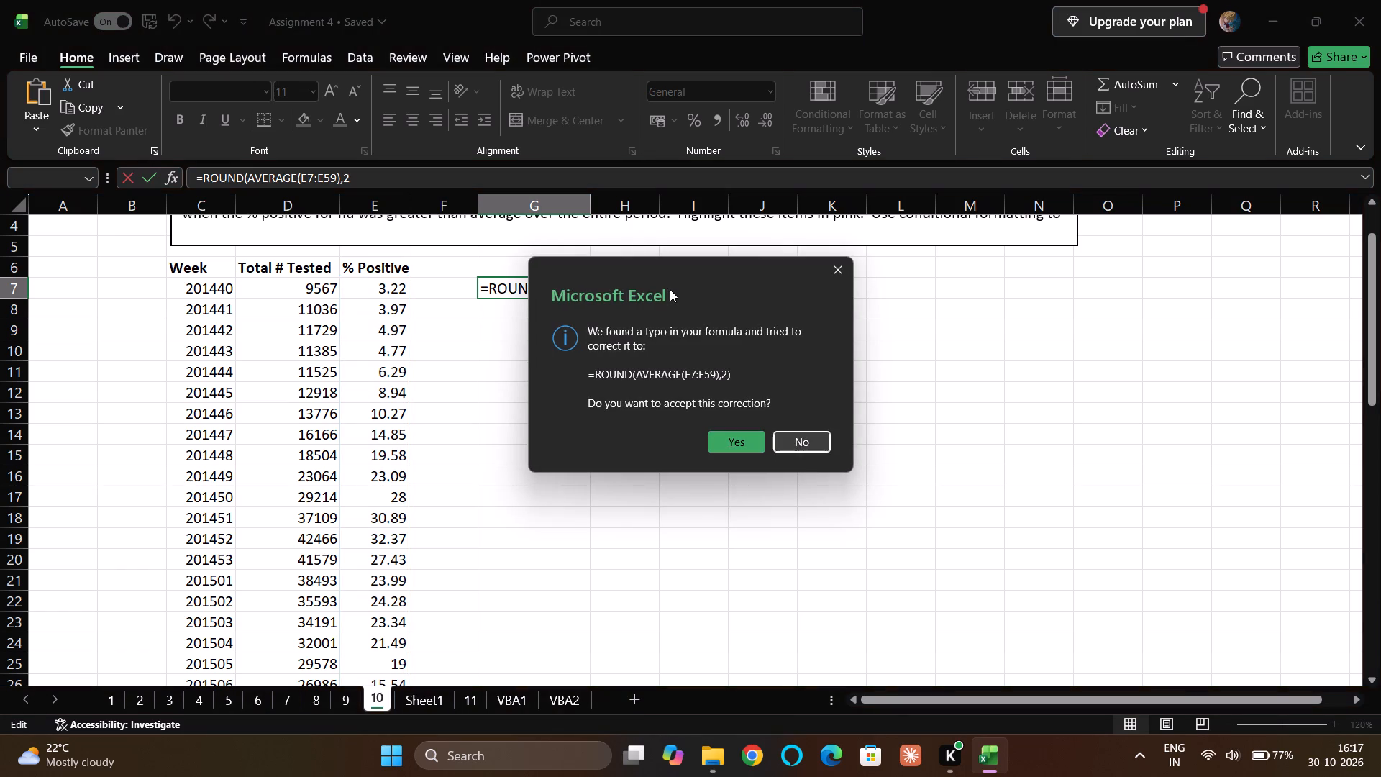
key(Tab)
key(Tab)
key(Return)
key(Return)
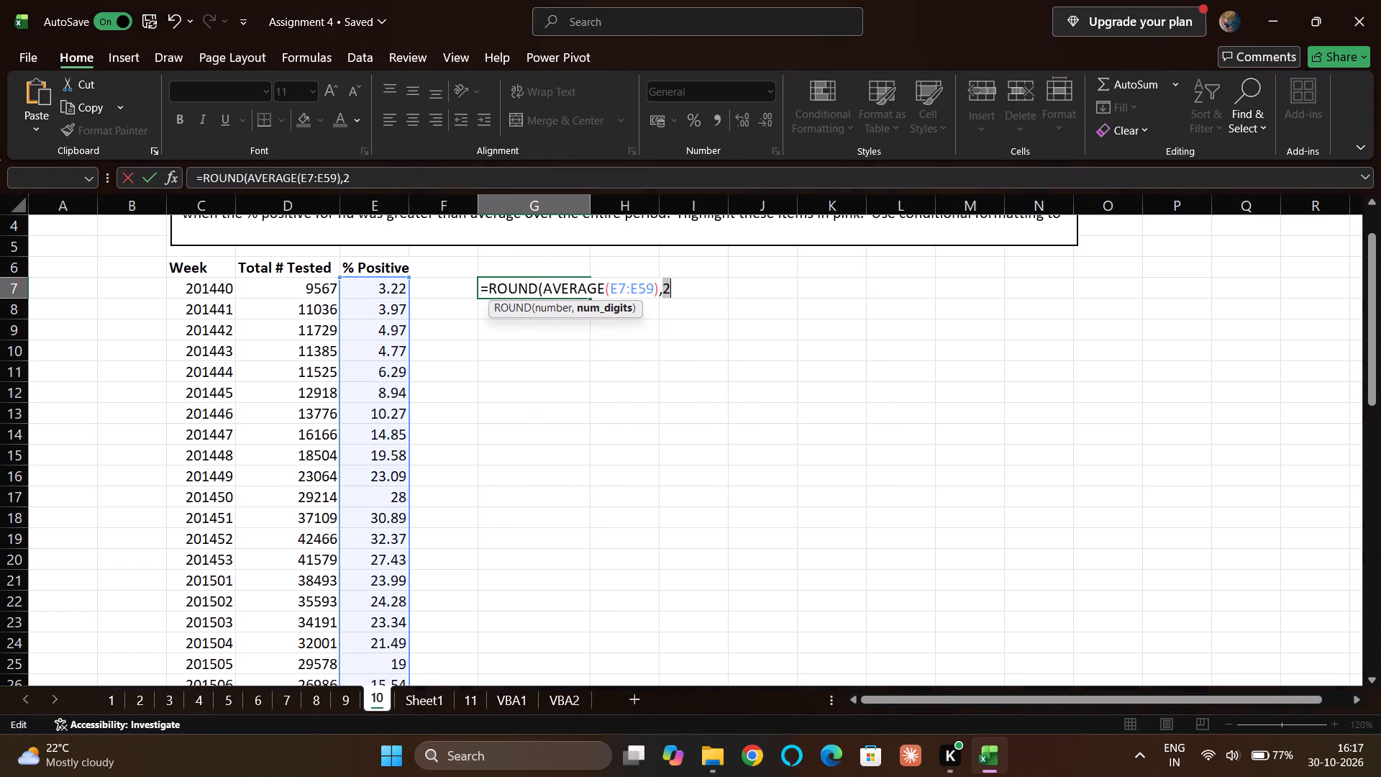
key(Tab)
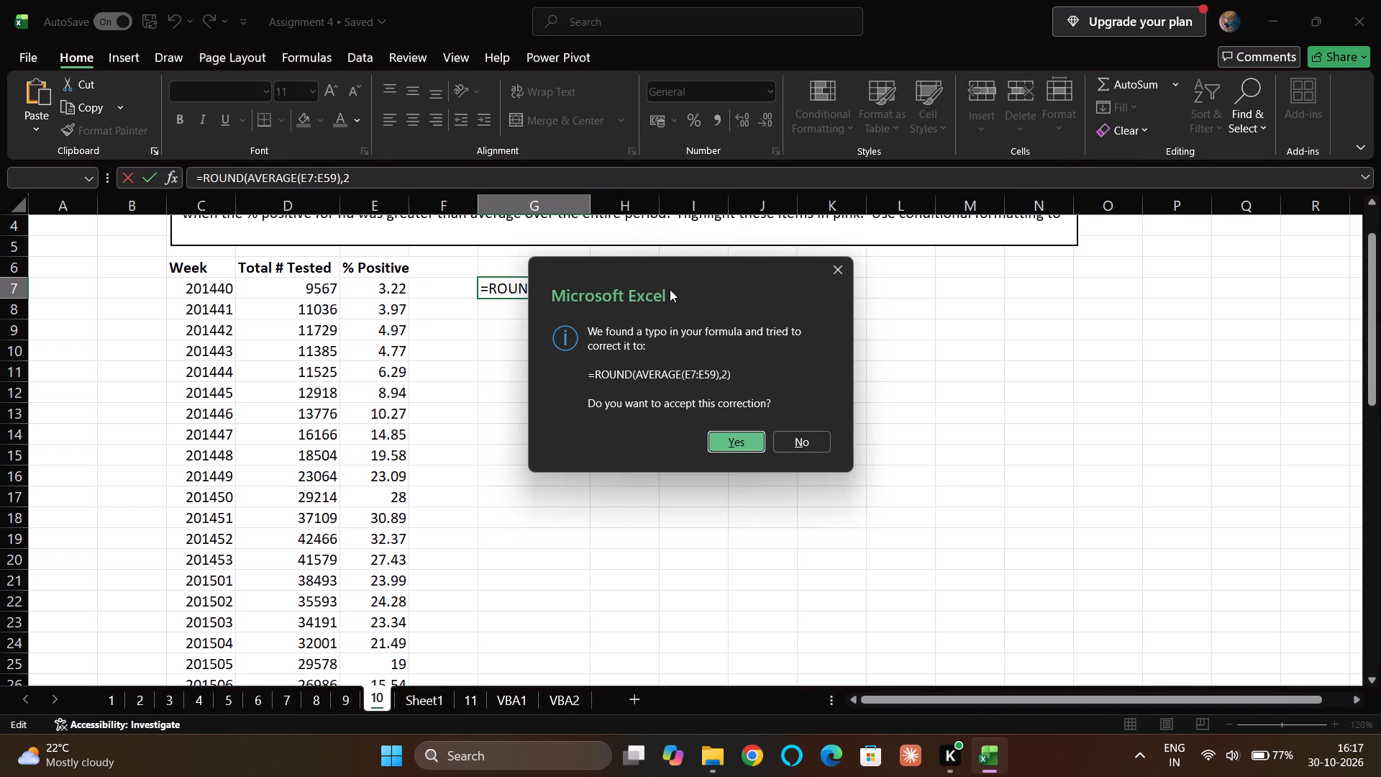
key(Return)
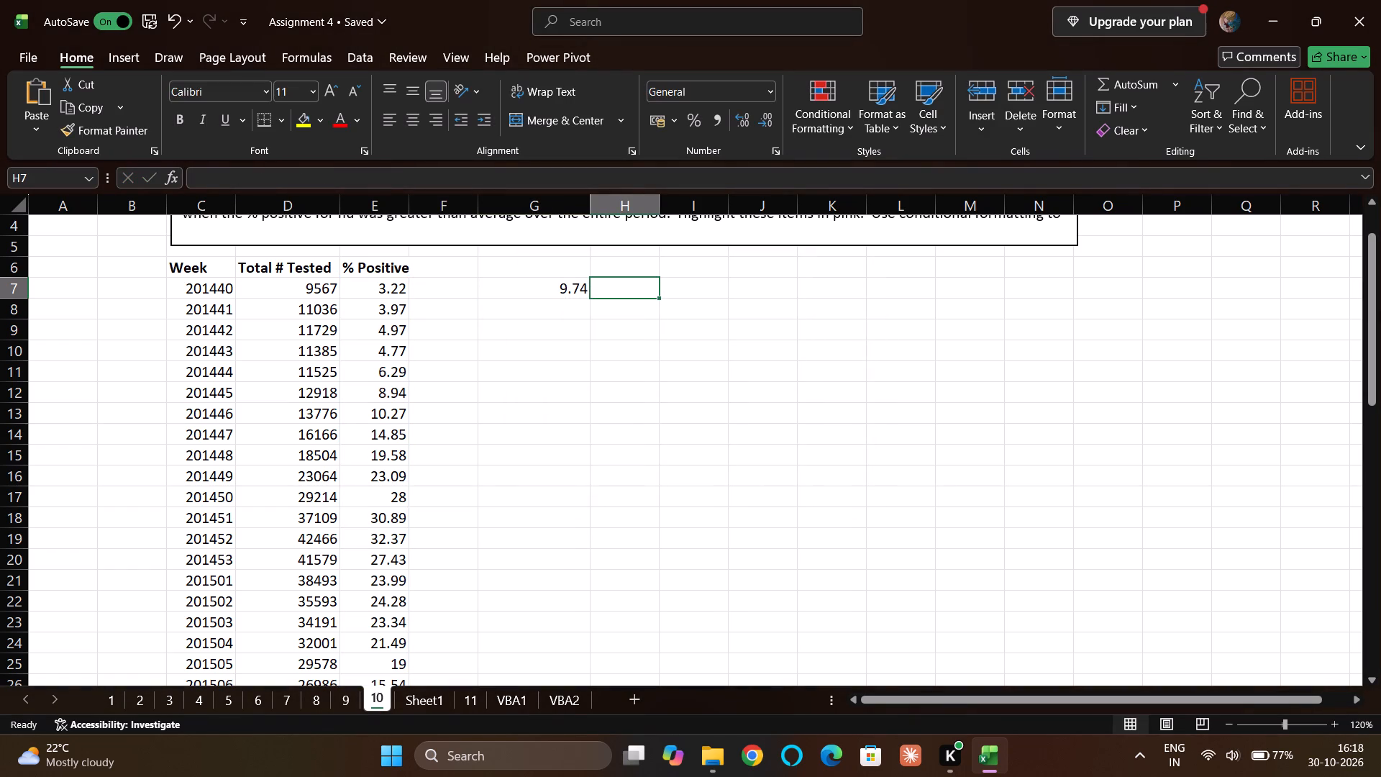
double_click(572, 287)
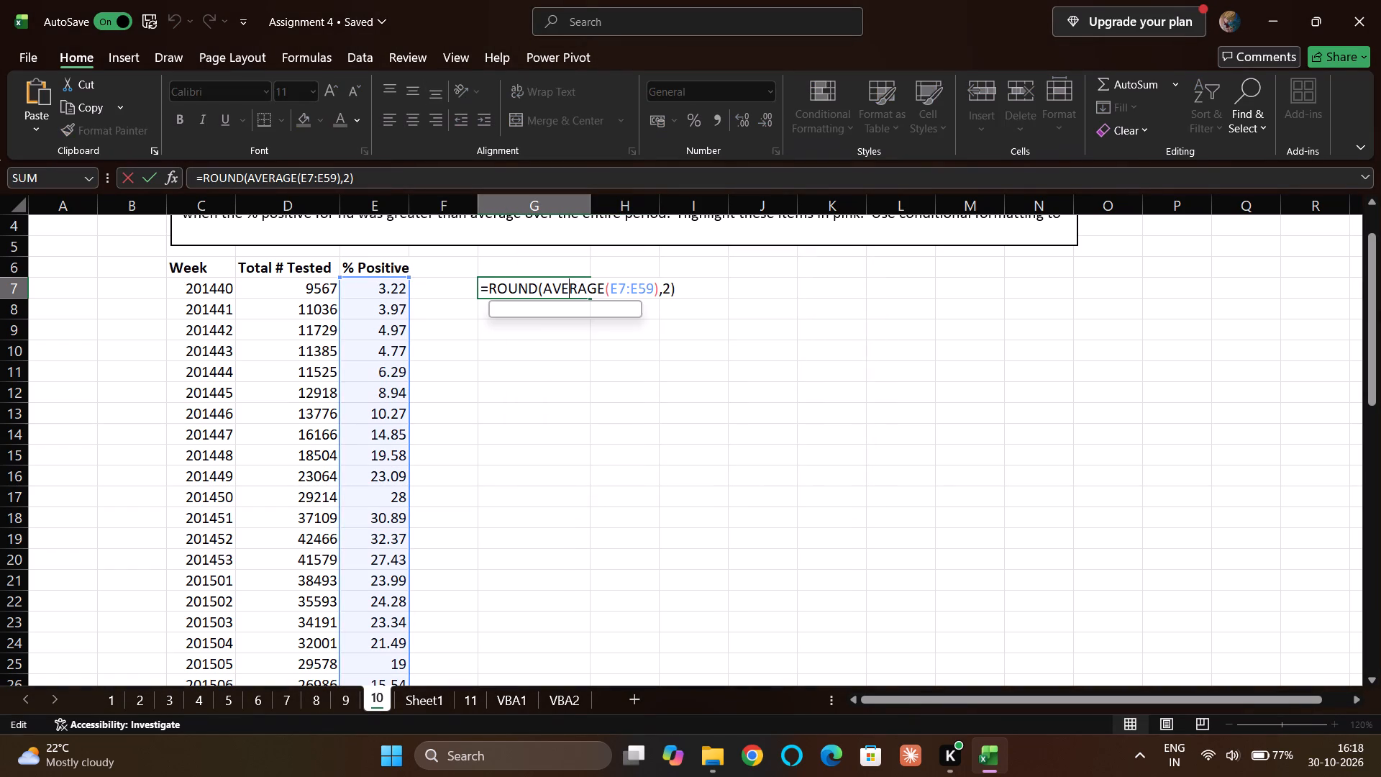
click(679, 286)
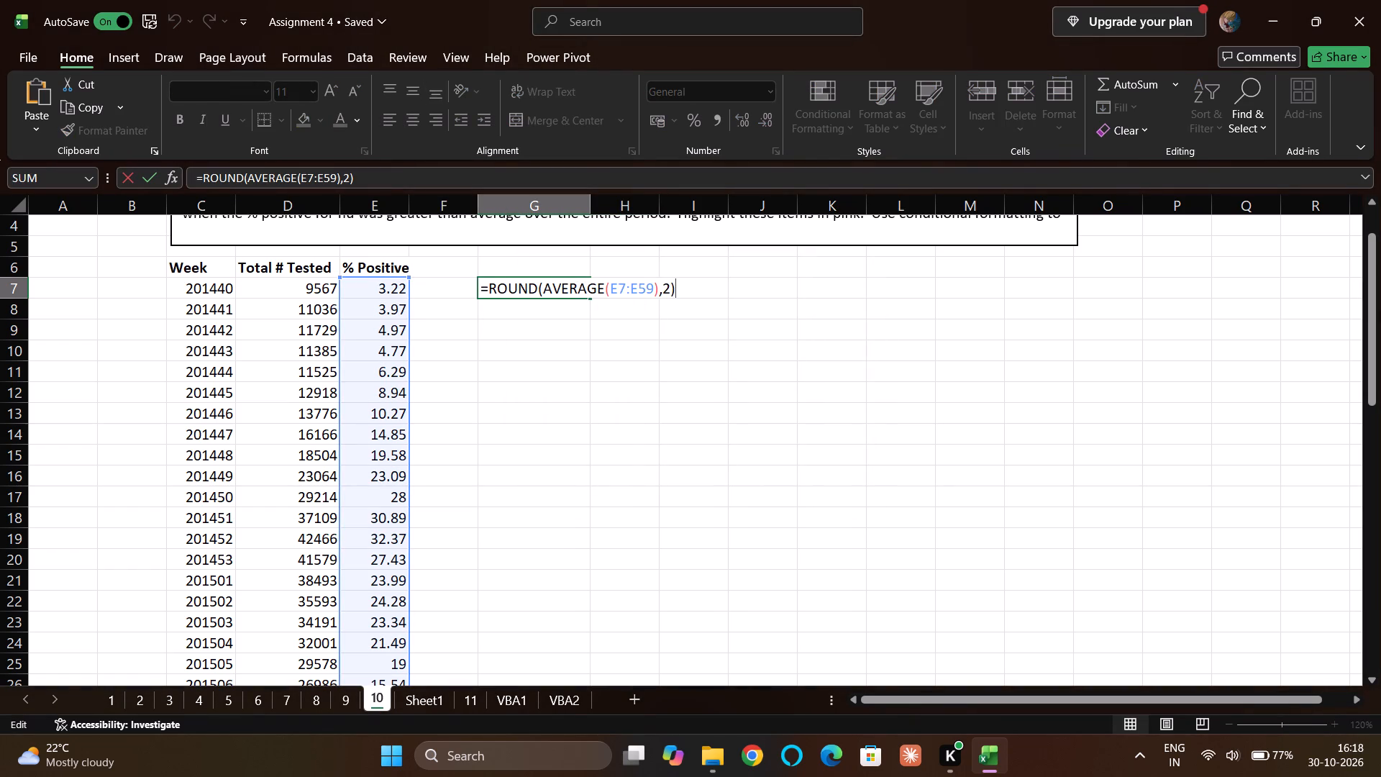
key(Return)
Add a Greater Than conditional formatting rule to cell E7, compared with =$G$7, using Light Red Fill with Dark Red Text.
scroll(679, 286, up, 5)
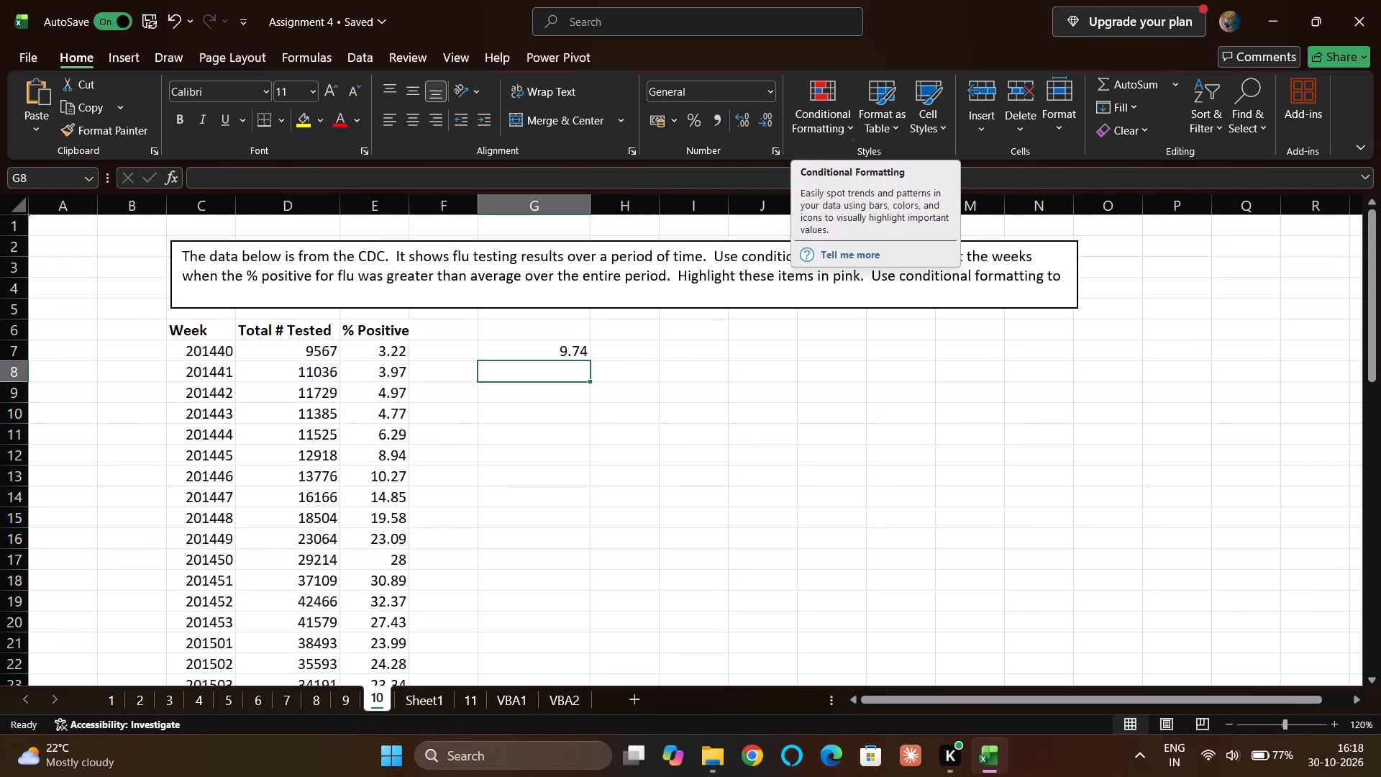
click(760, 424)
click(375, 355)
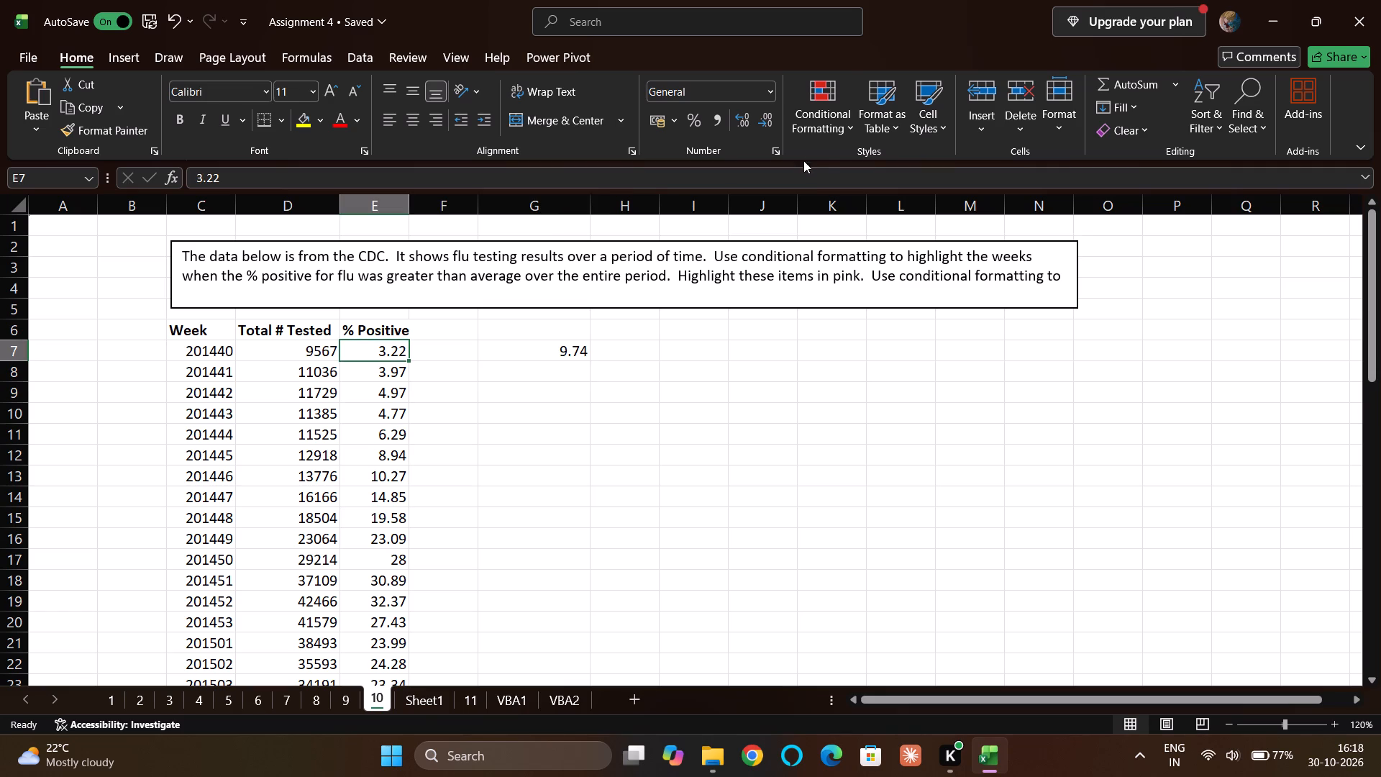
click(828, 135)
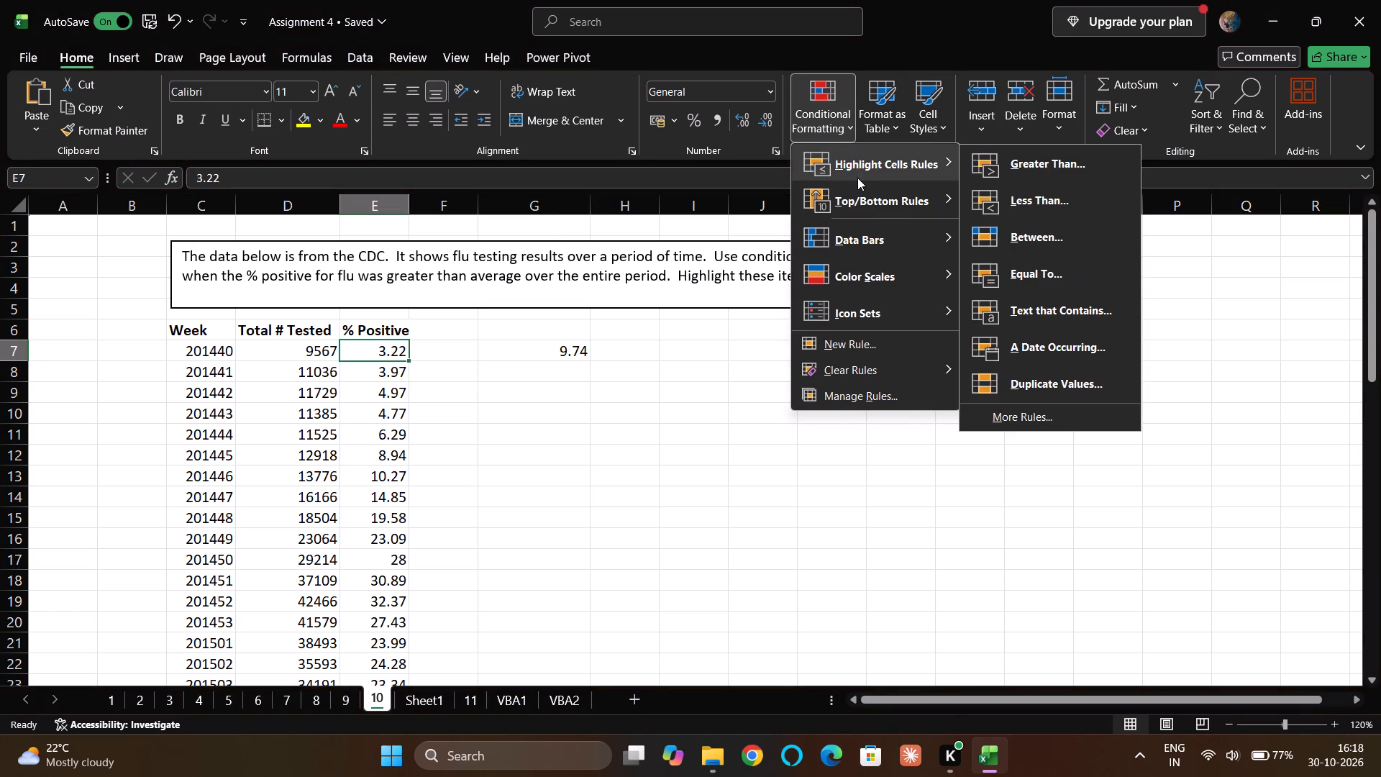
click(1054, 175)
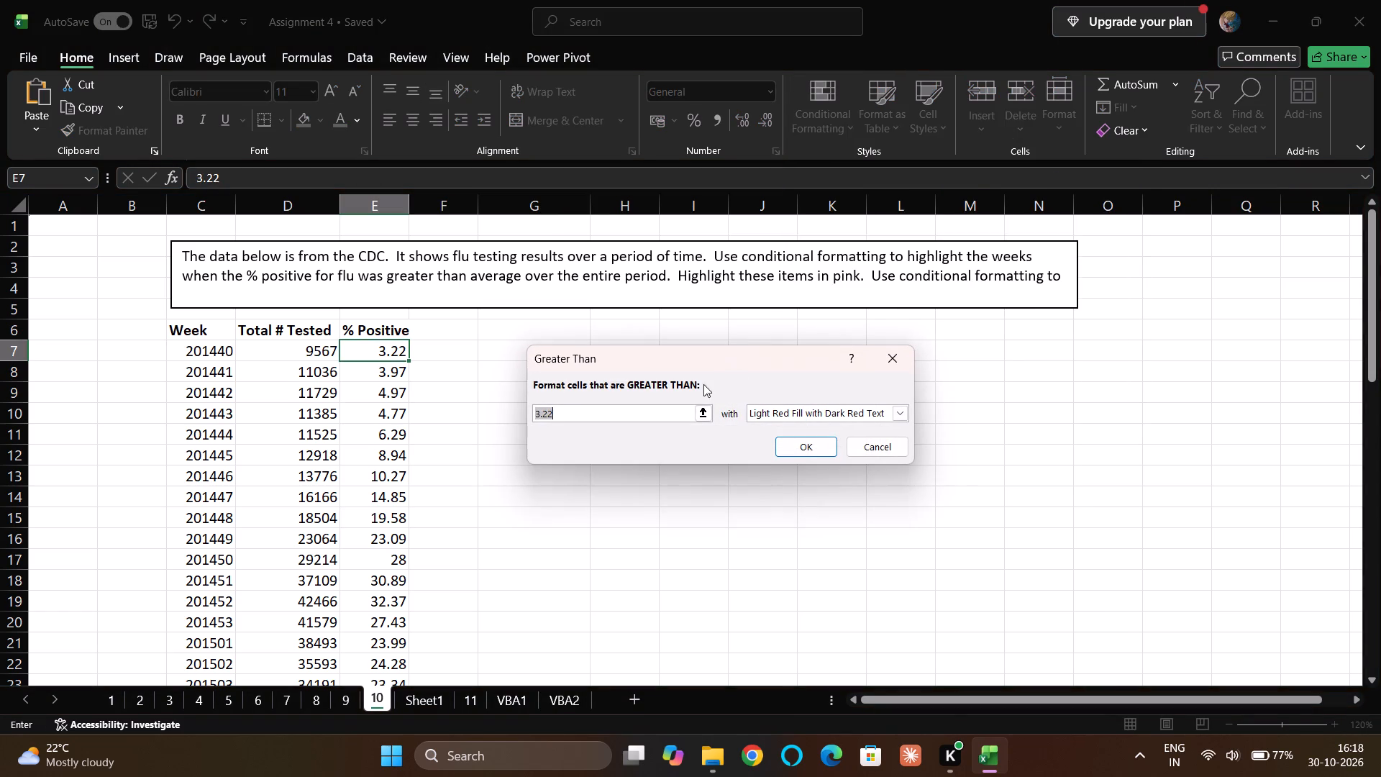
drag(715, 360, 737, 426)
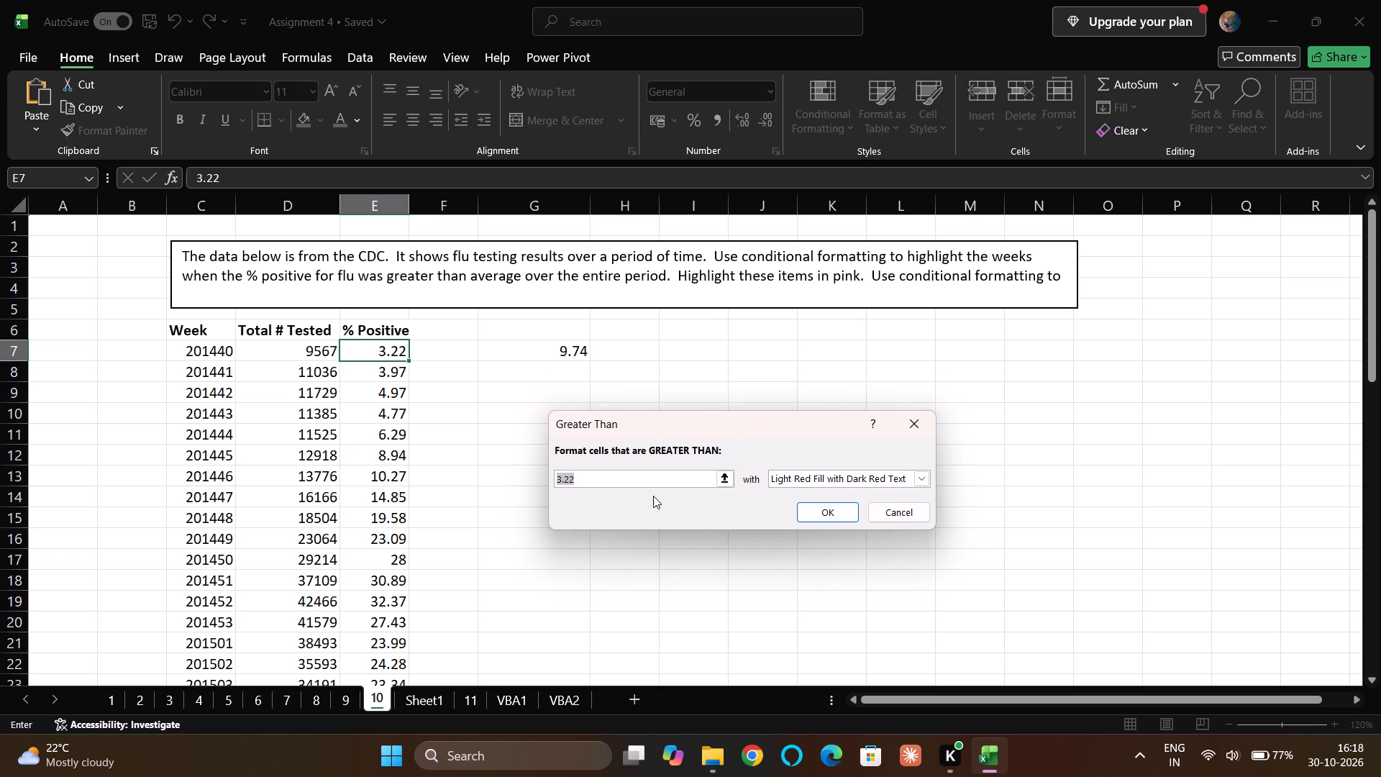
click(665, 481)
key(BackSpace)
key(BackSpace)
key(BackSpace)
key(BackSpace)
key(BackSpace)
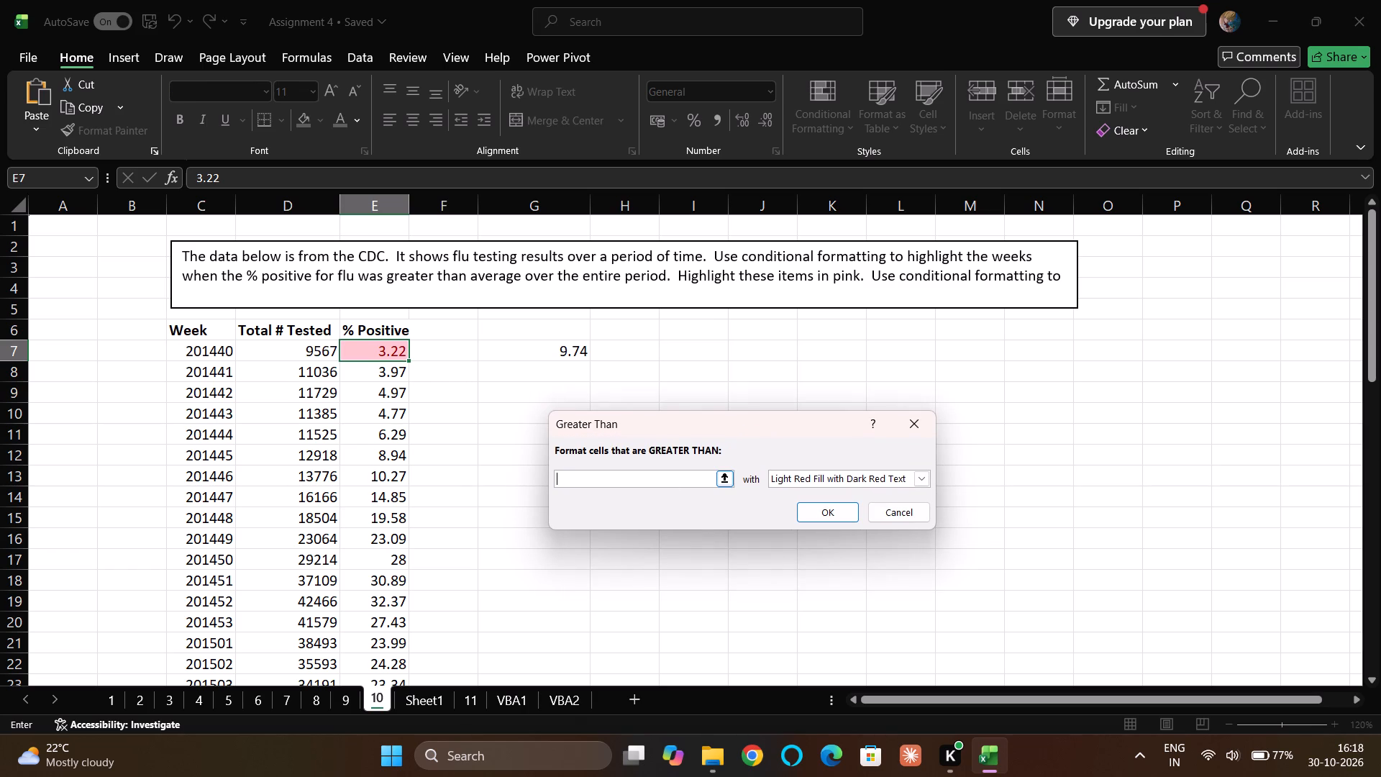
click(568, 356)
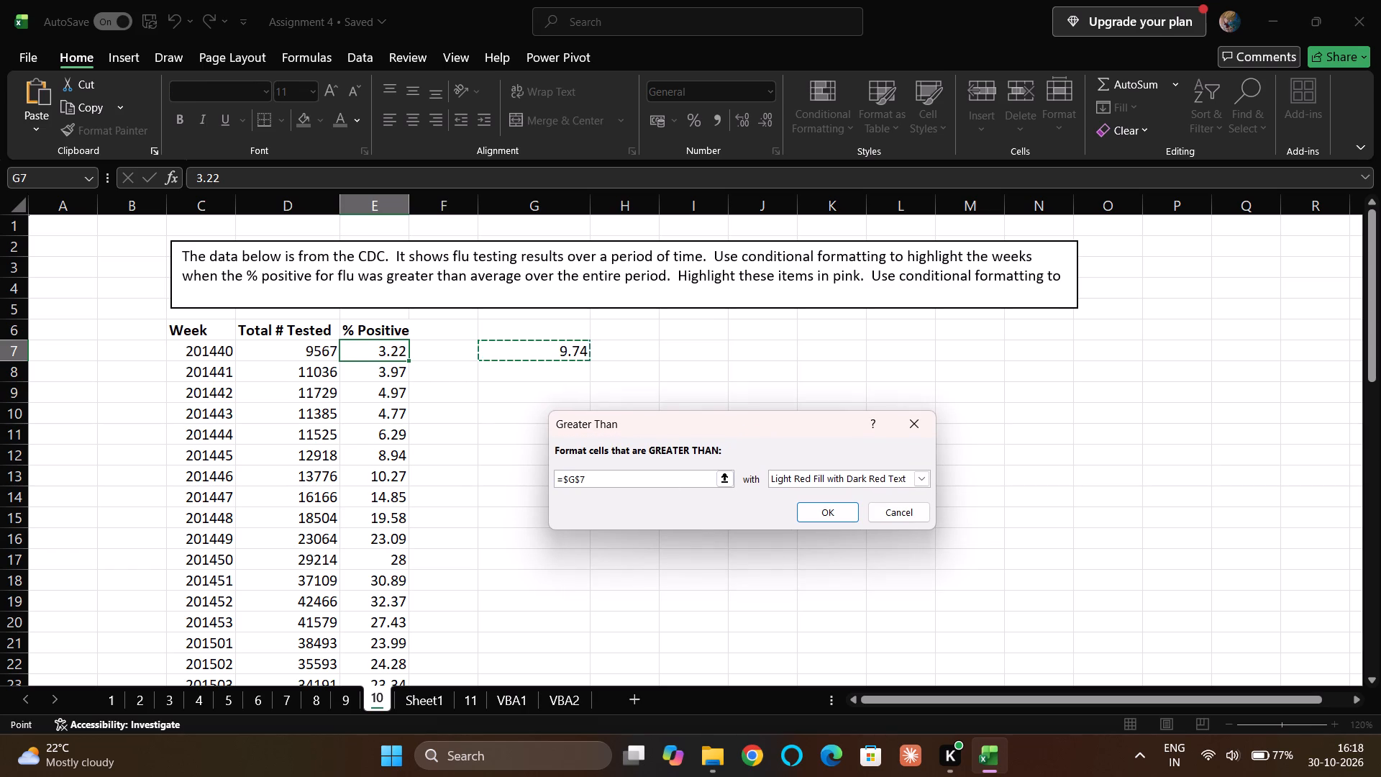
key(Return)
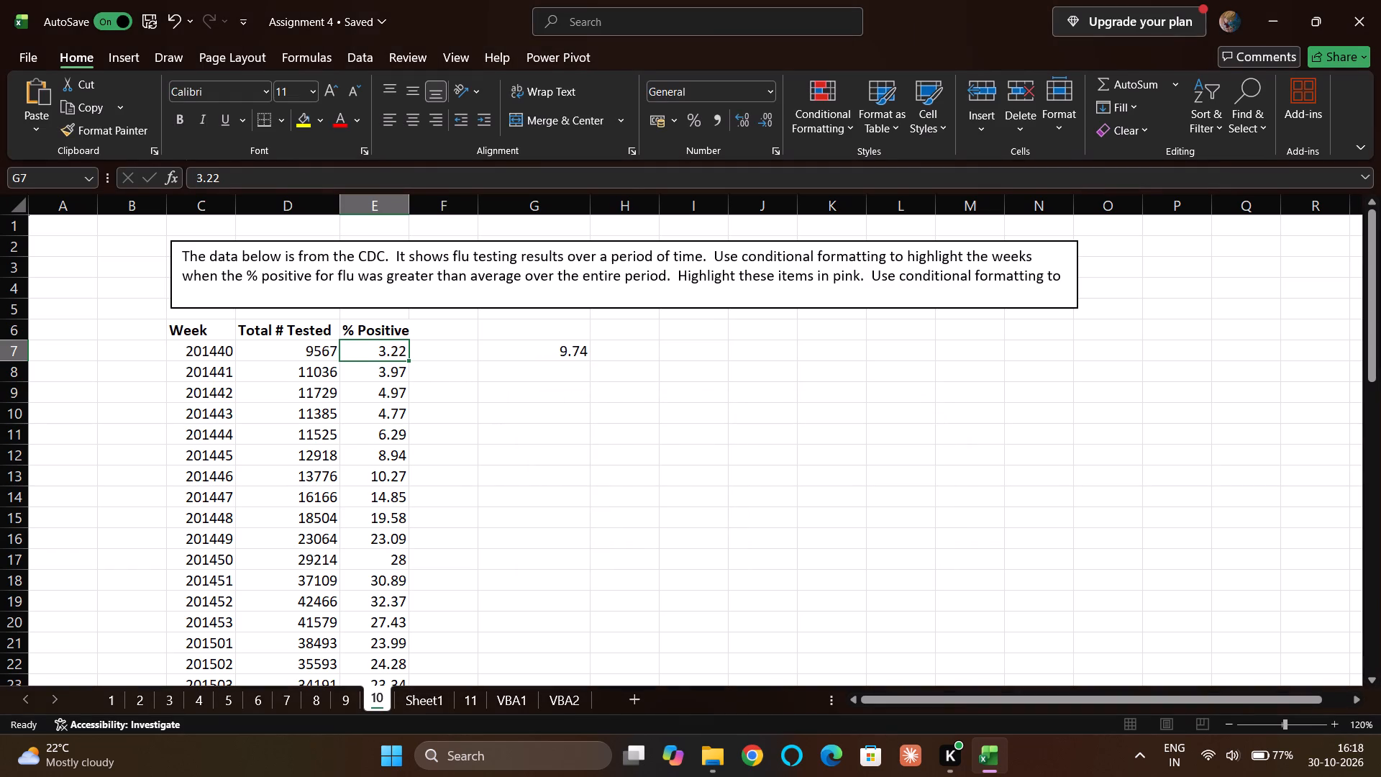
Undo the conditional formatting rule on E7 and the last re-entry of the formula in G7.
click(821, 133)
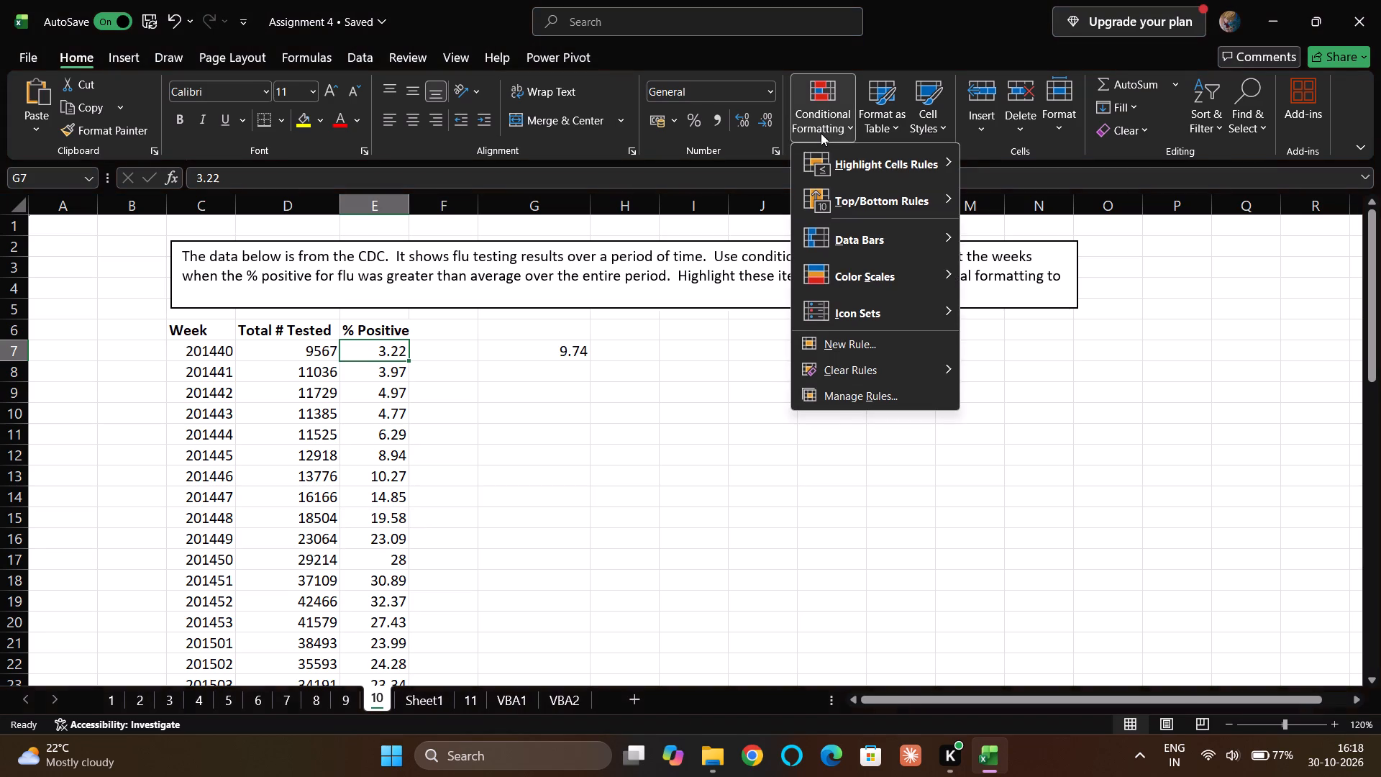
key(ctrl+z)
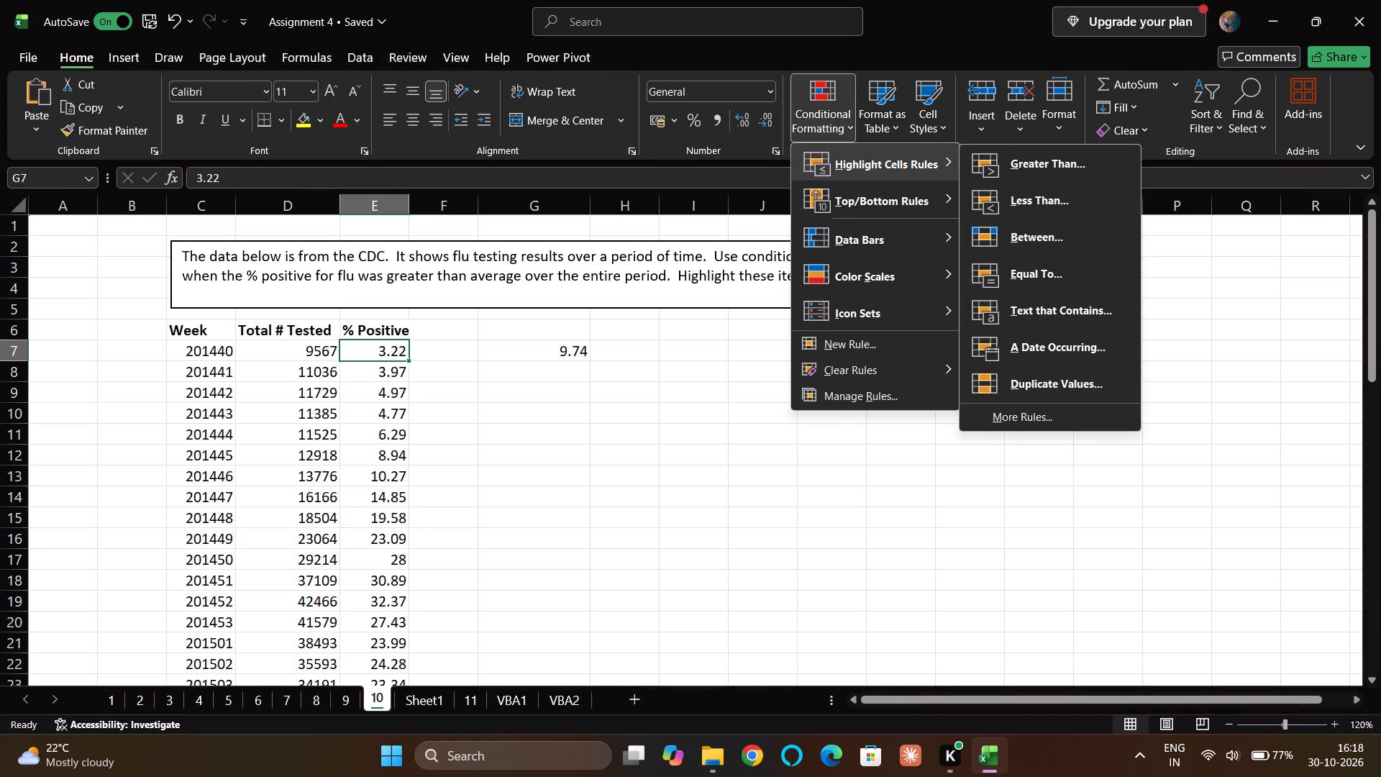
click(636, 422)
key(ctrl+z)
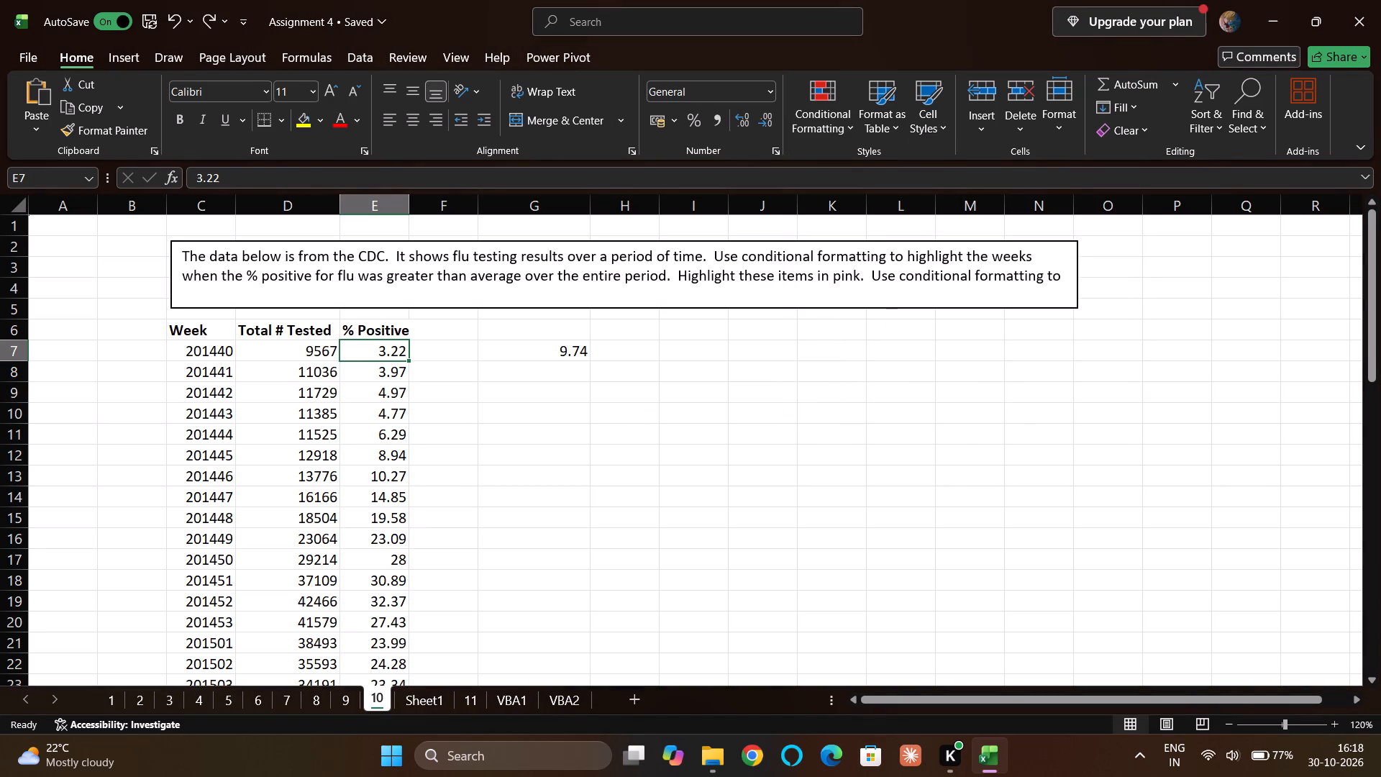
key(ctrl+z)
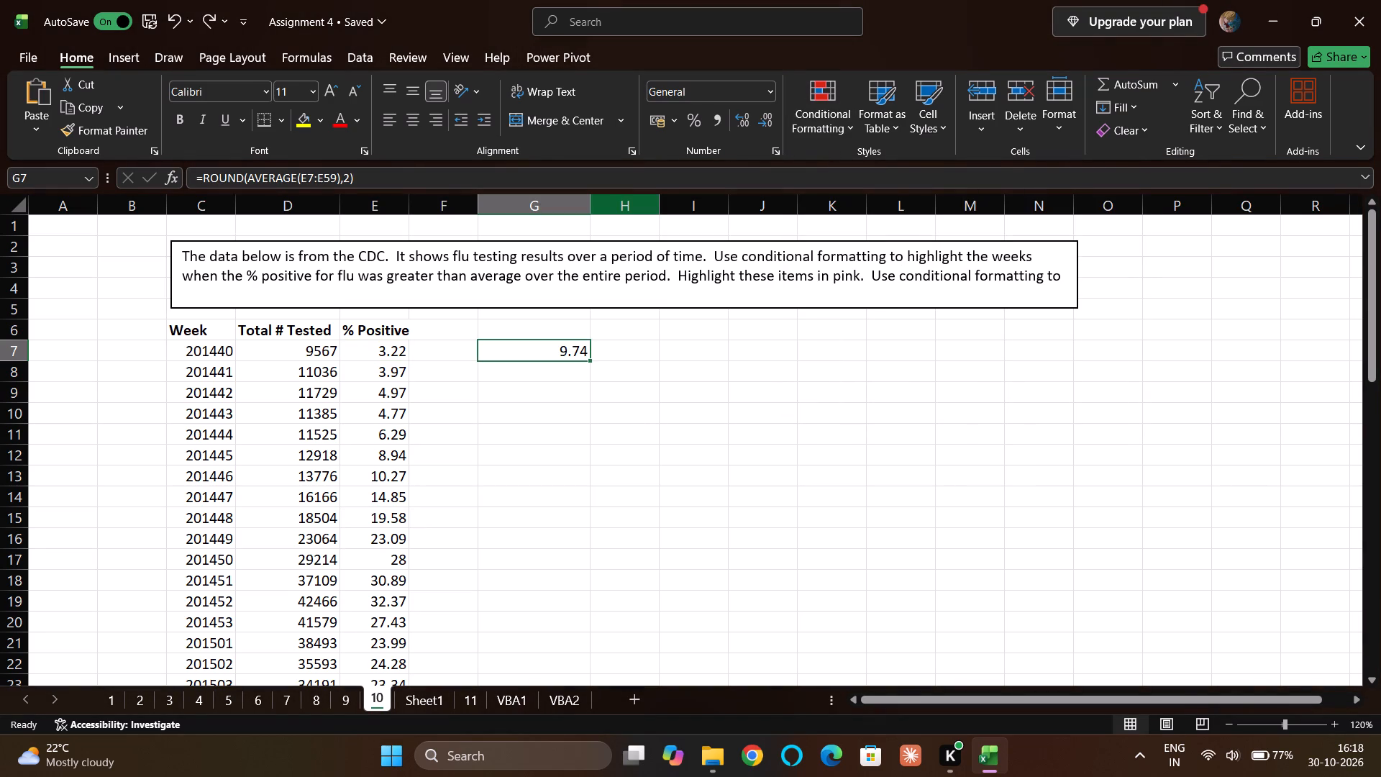
Add a Greater Than conditional formatting rule to E7:E59, compared with =$G$7, using a custom light orange-pink fill.
click(387, 356)
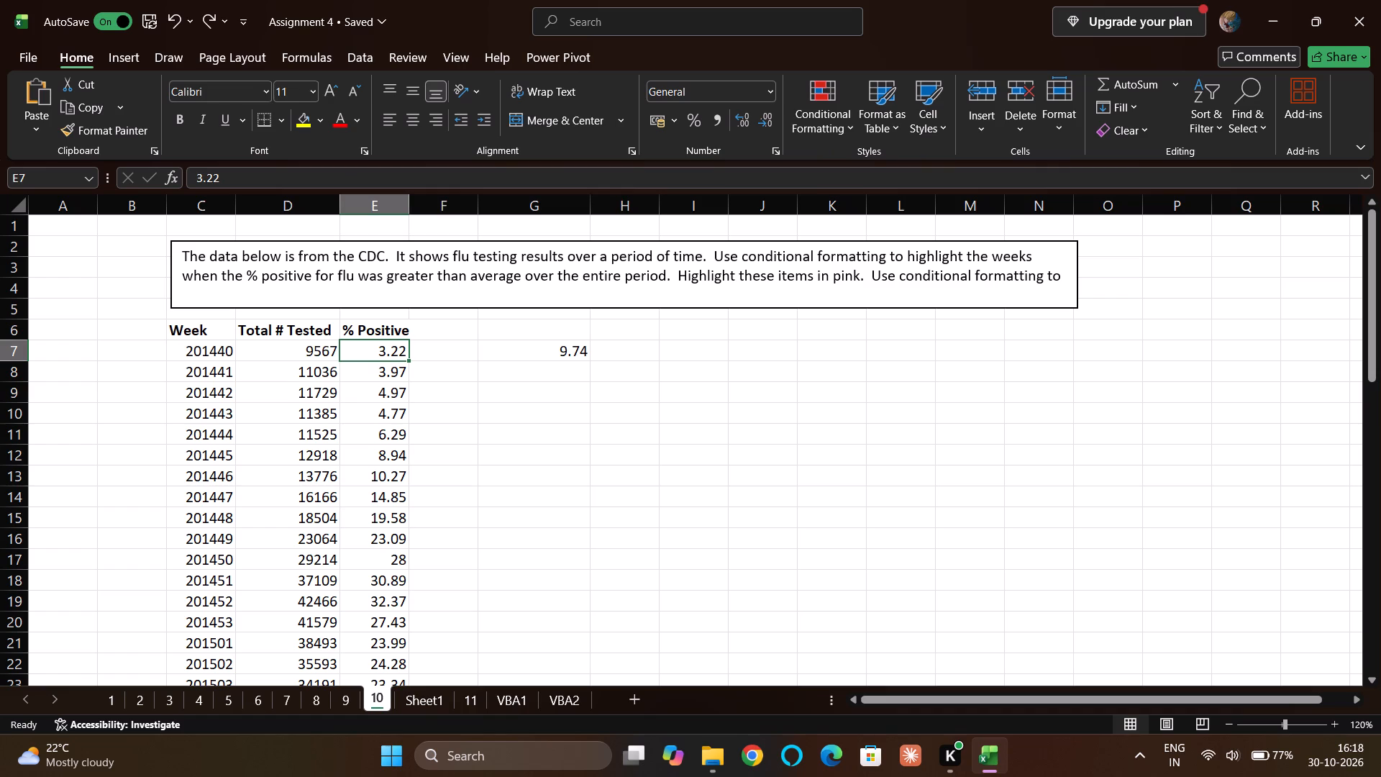
key(ctrl+shift+Down)
click(824, 121)
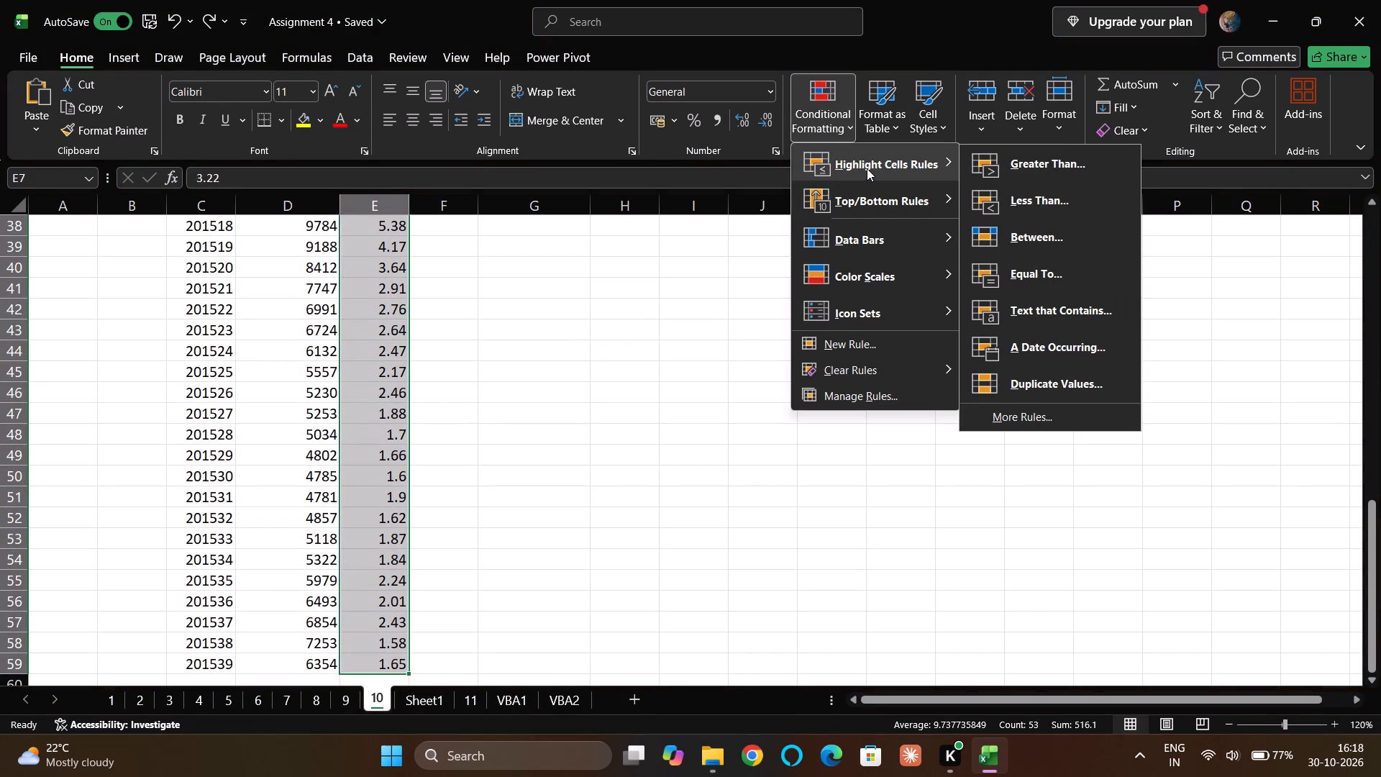
click(1022, 169)
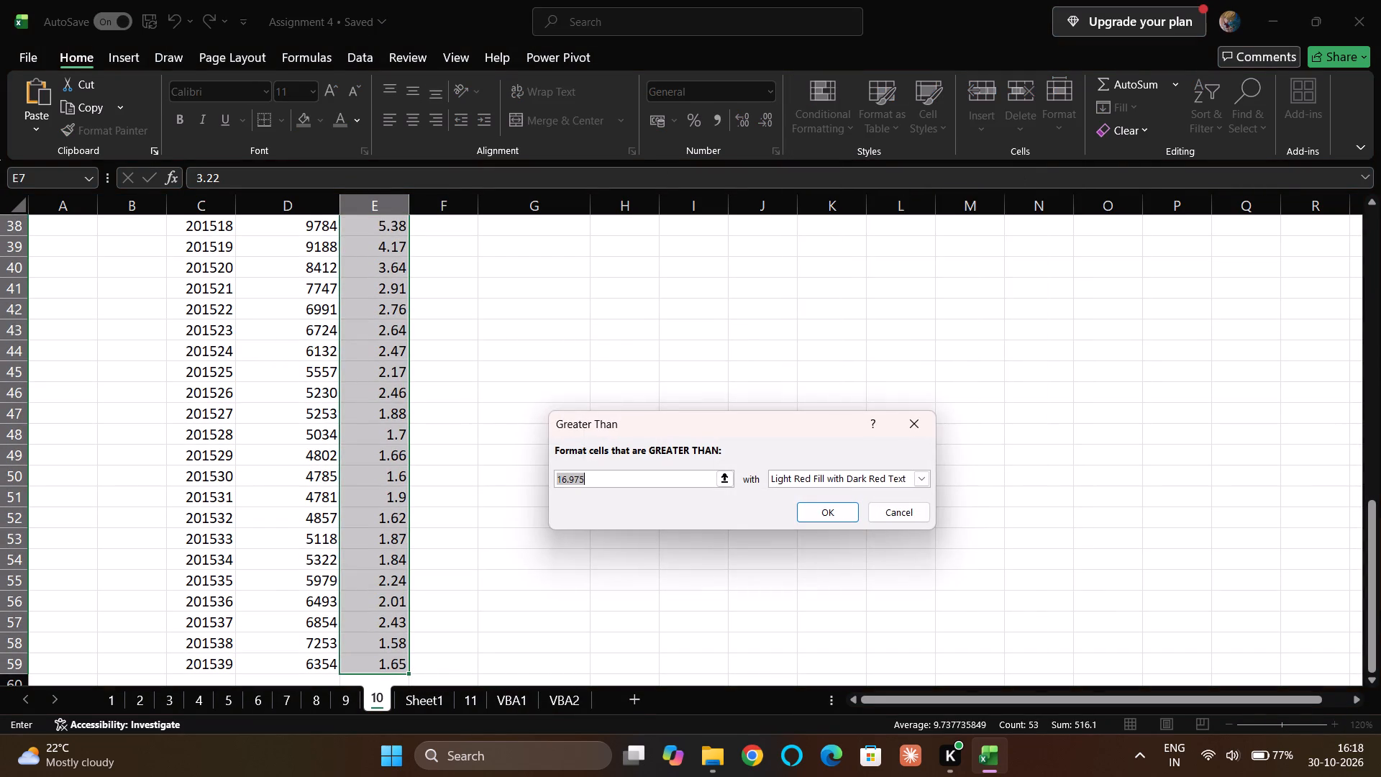
scroll(832, 316, up, 11)
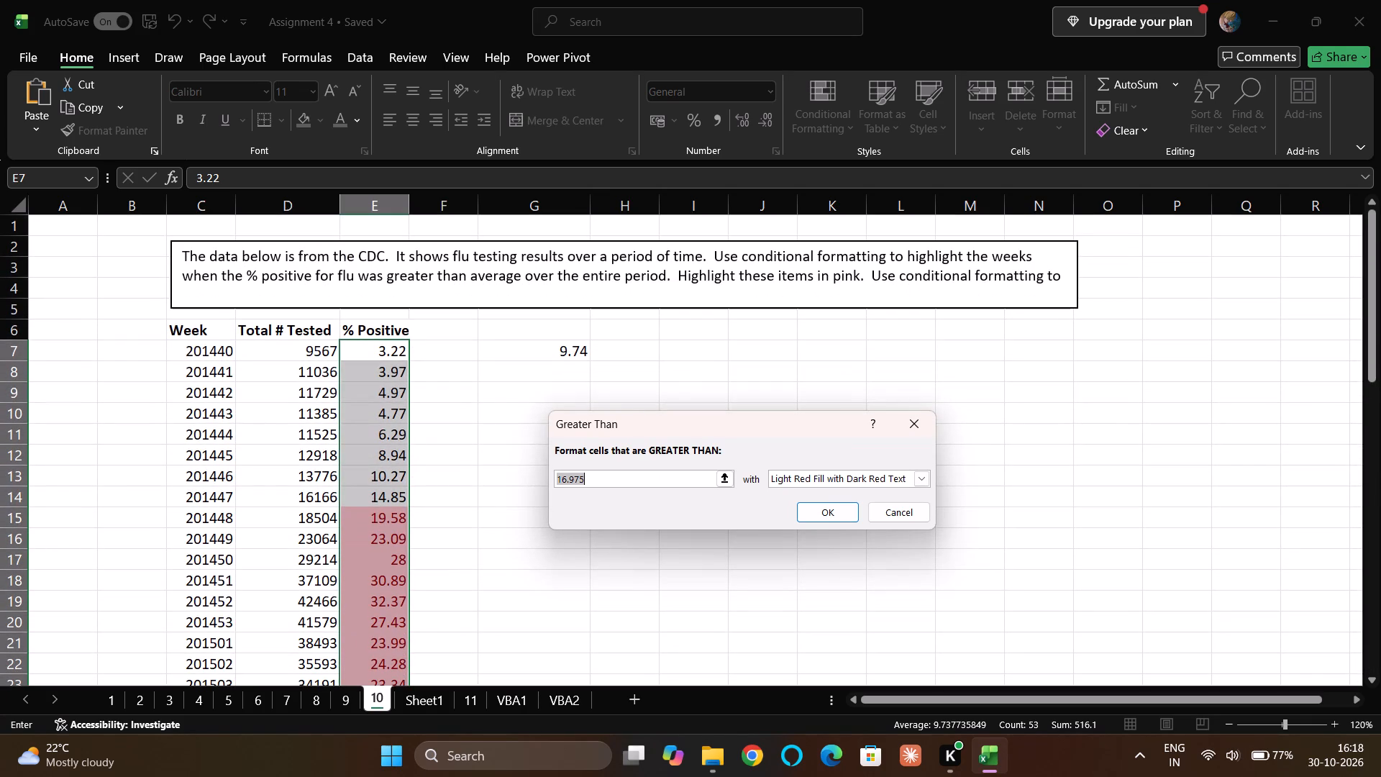
click(575, 354)
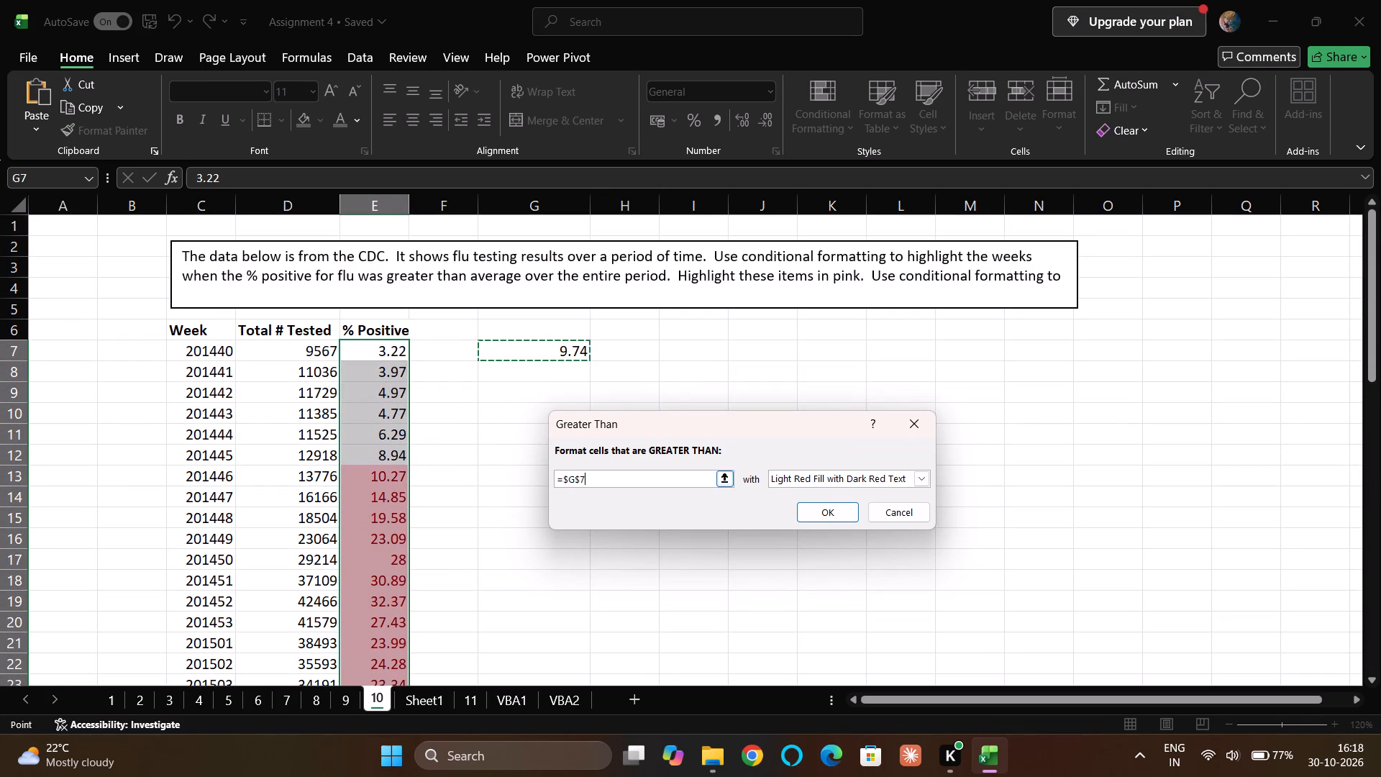
click(830, 473)
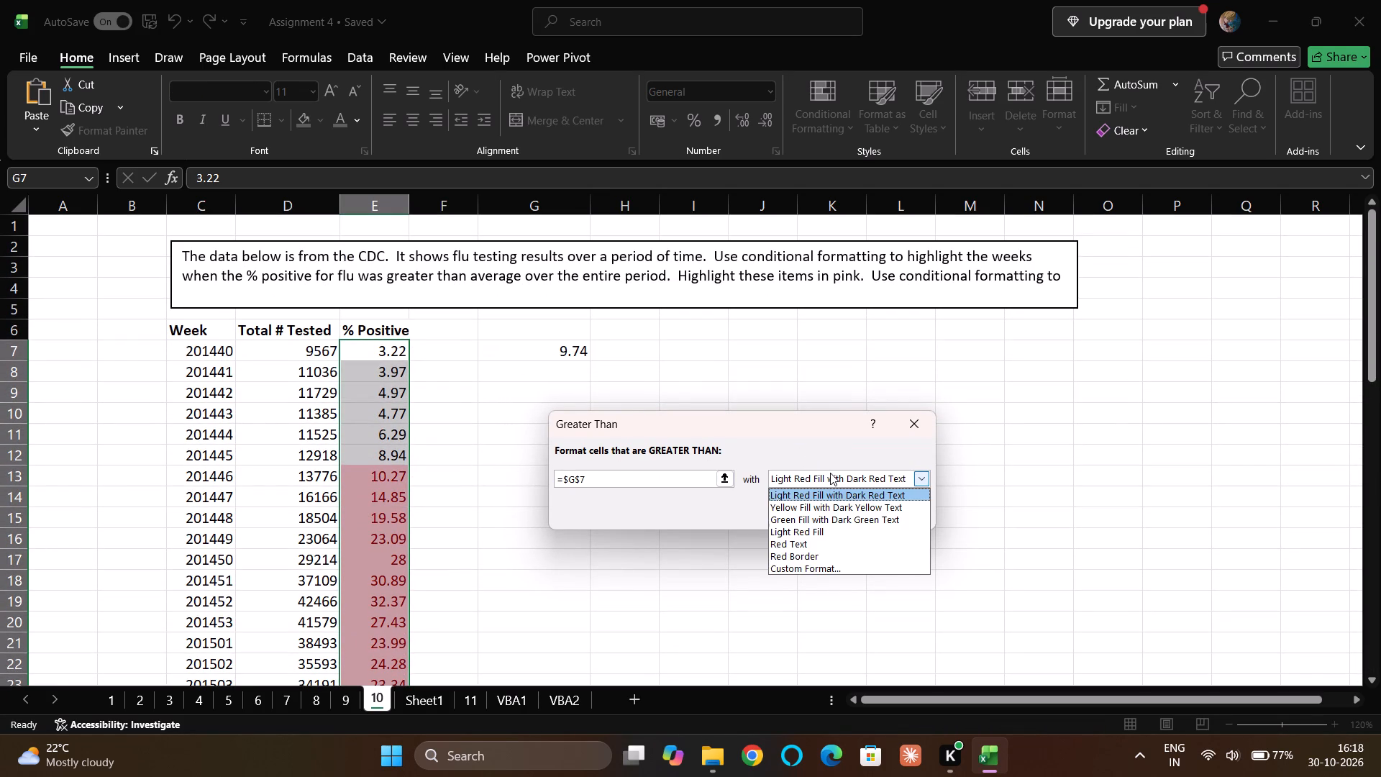
click(799, 570)
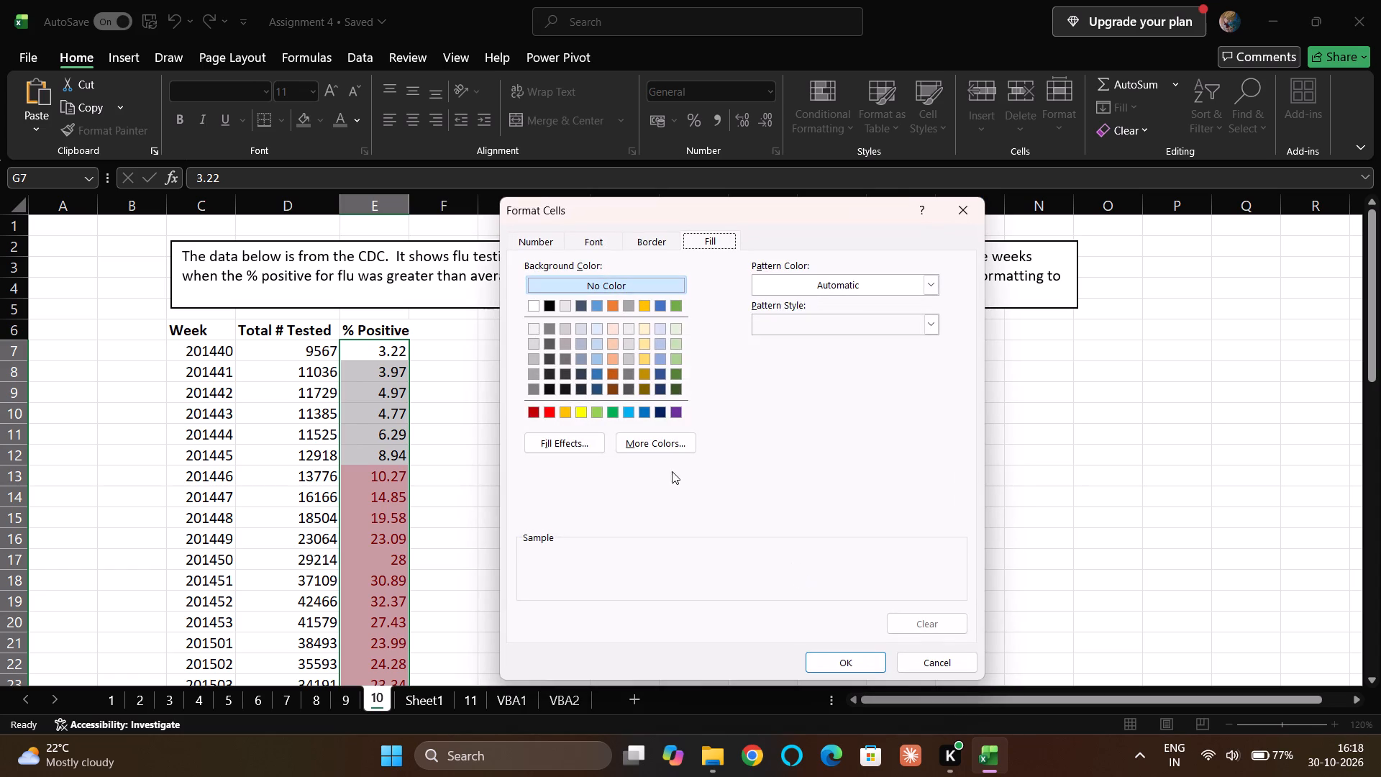
click(616, 342)
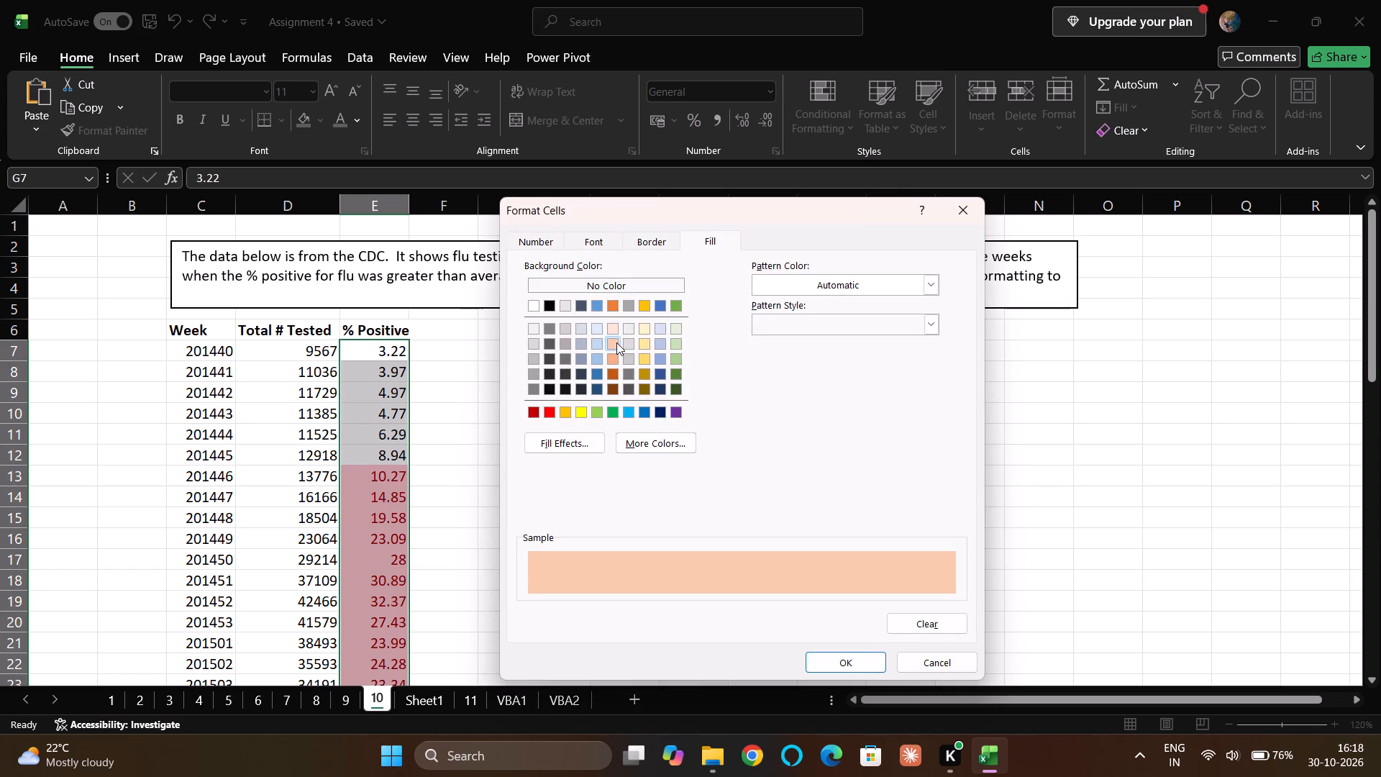
click(833, 655)
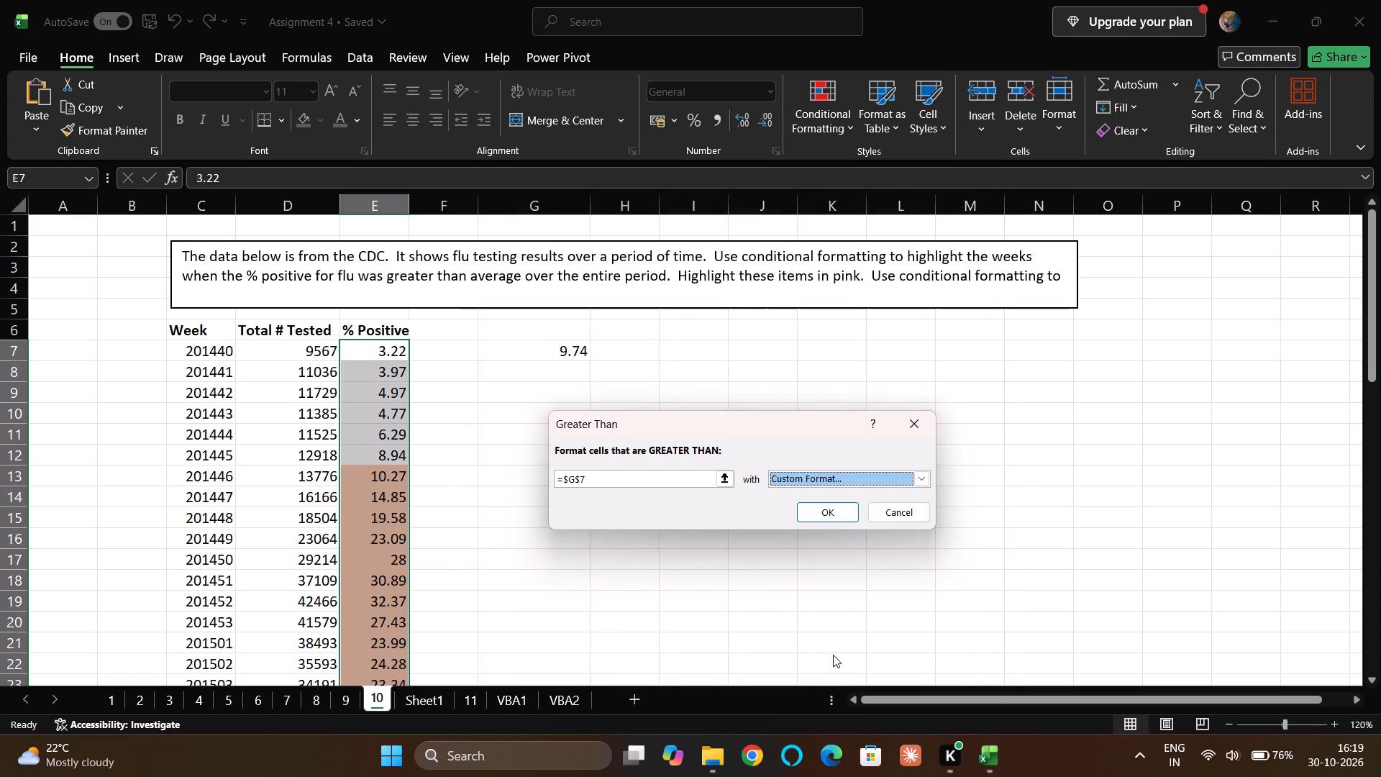
click(831, 515)
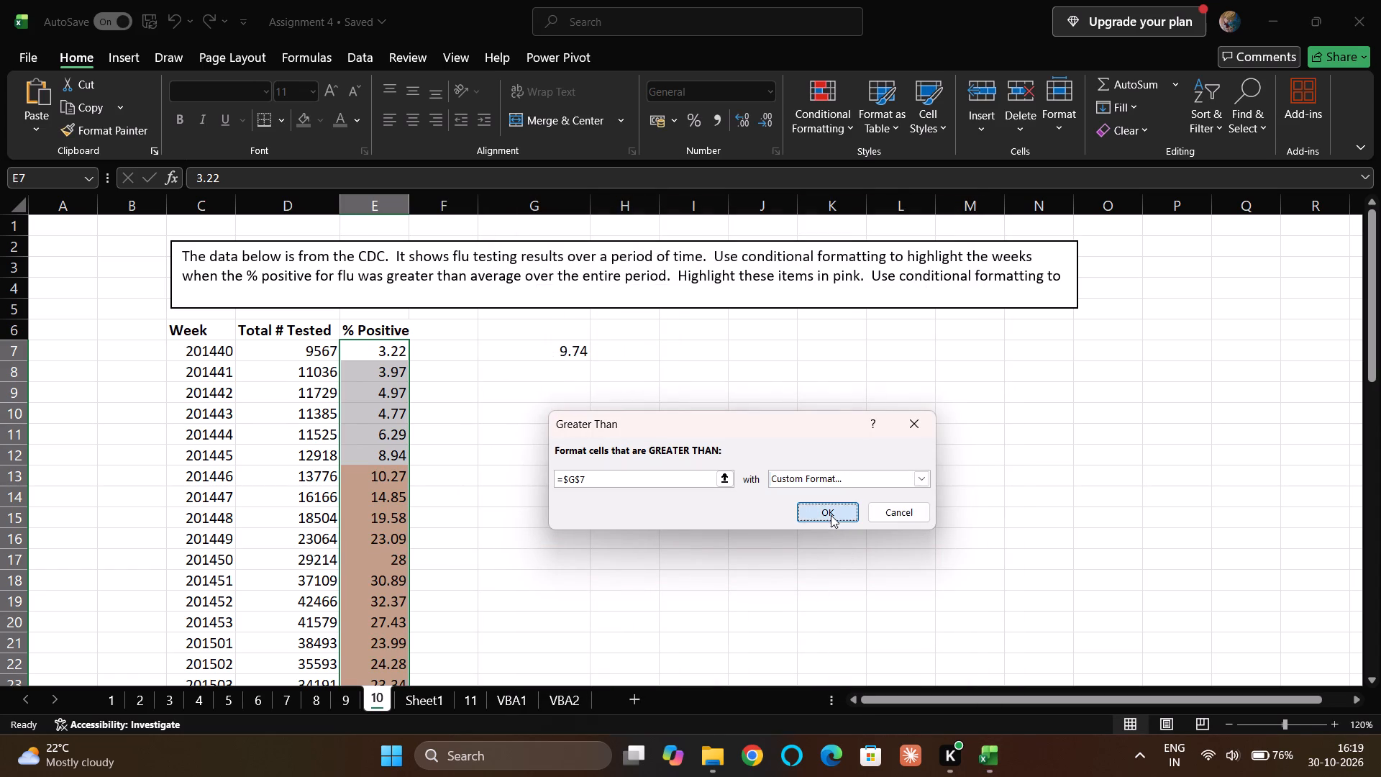
click(587, 486)
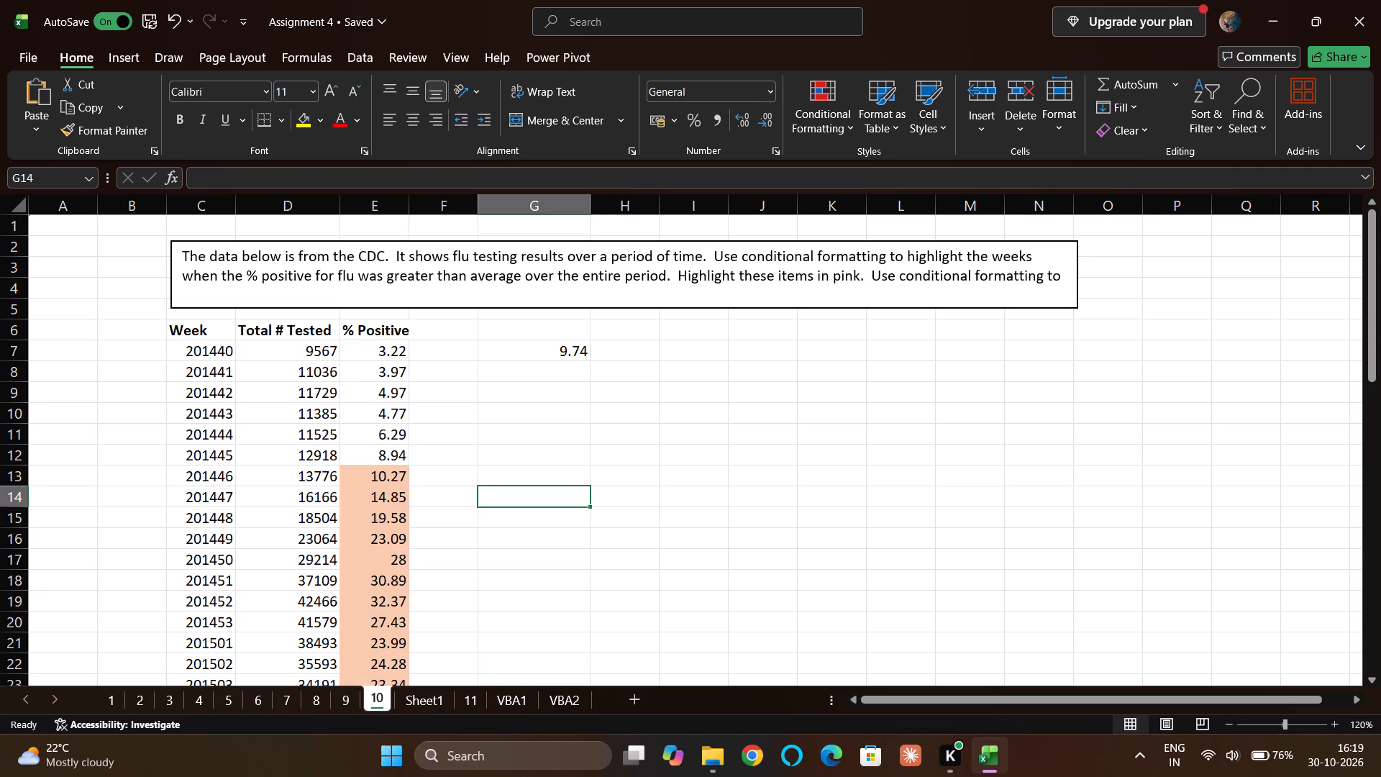
Look through sheets 9, 8, 7, 6 and VBA1 to examine their exercises, including the count formula in I9 of sheet 7.
scroll(426, 506, down, 6)
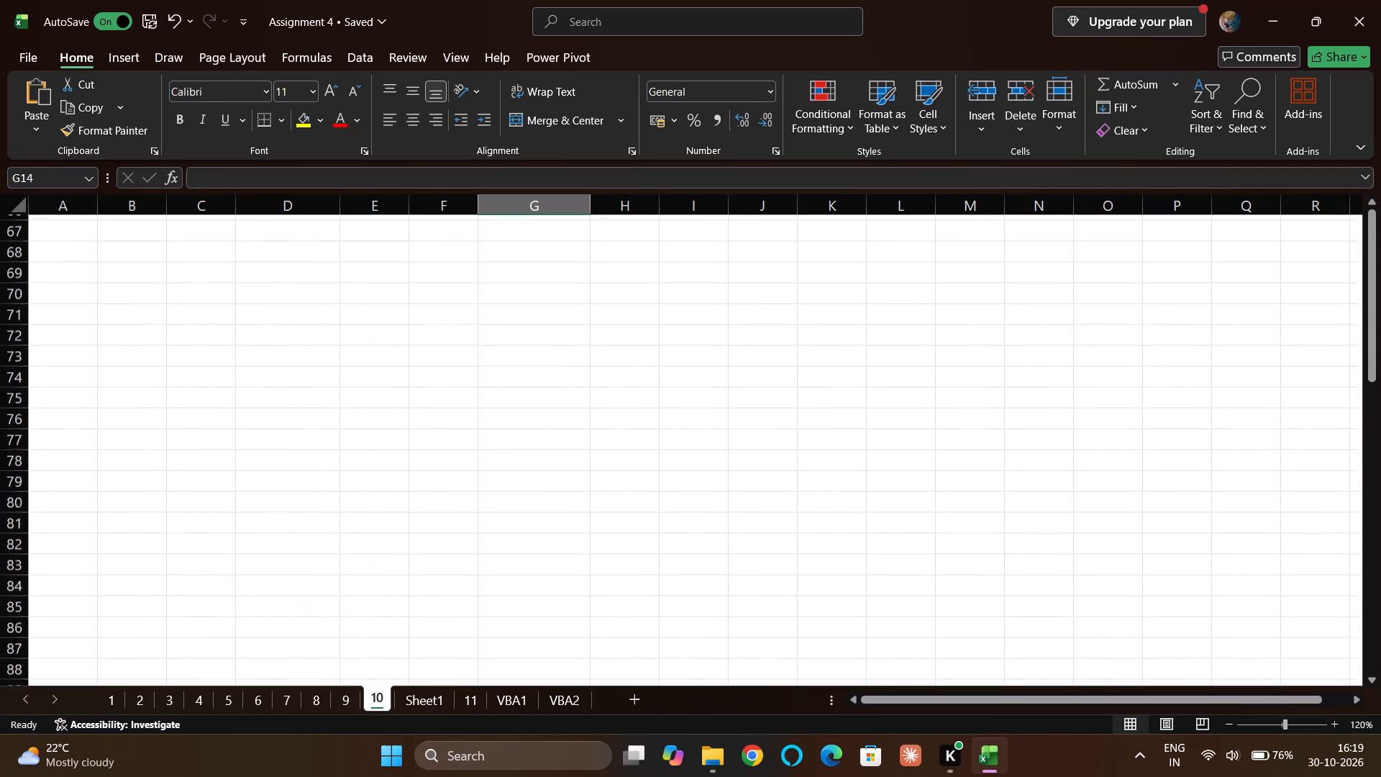
scroll(426, 506, up, 12)
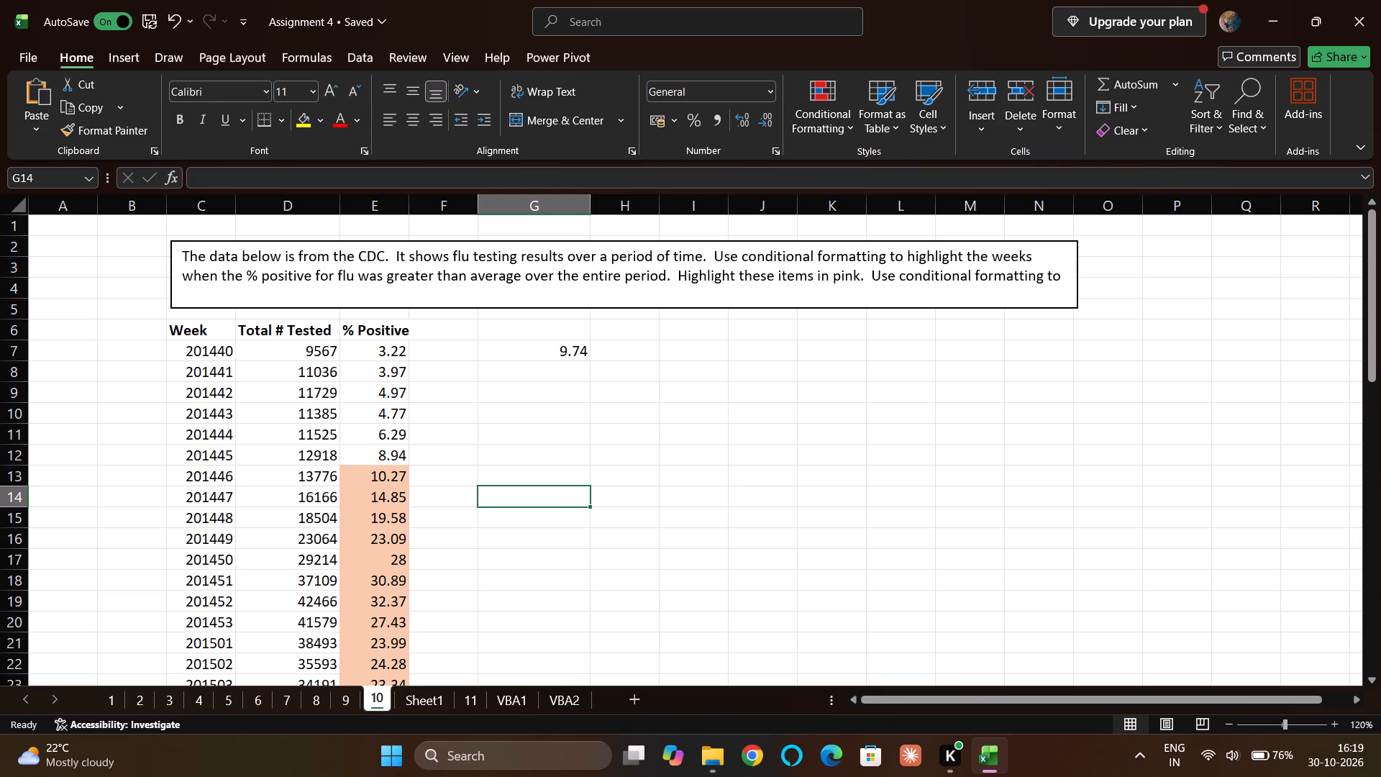
click(421, 687)
click(379, 691)
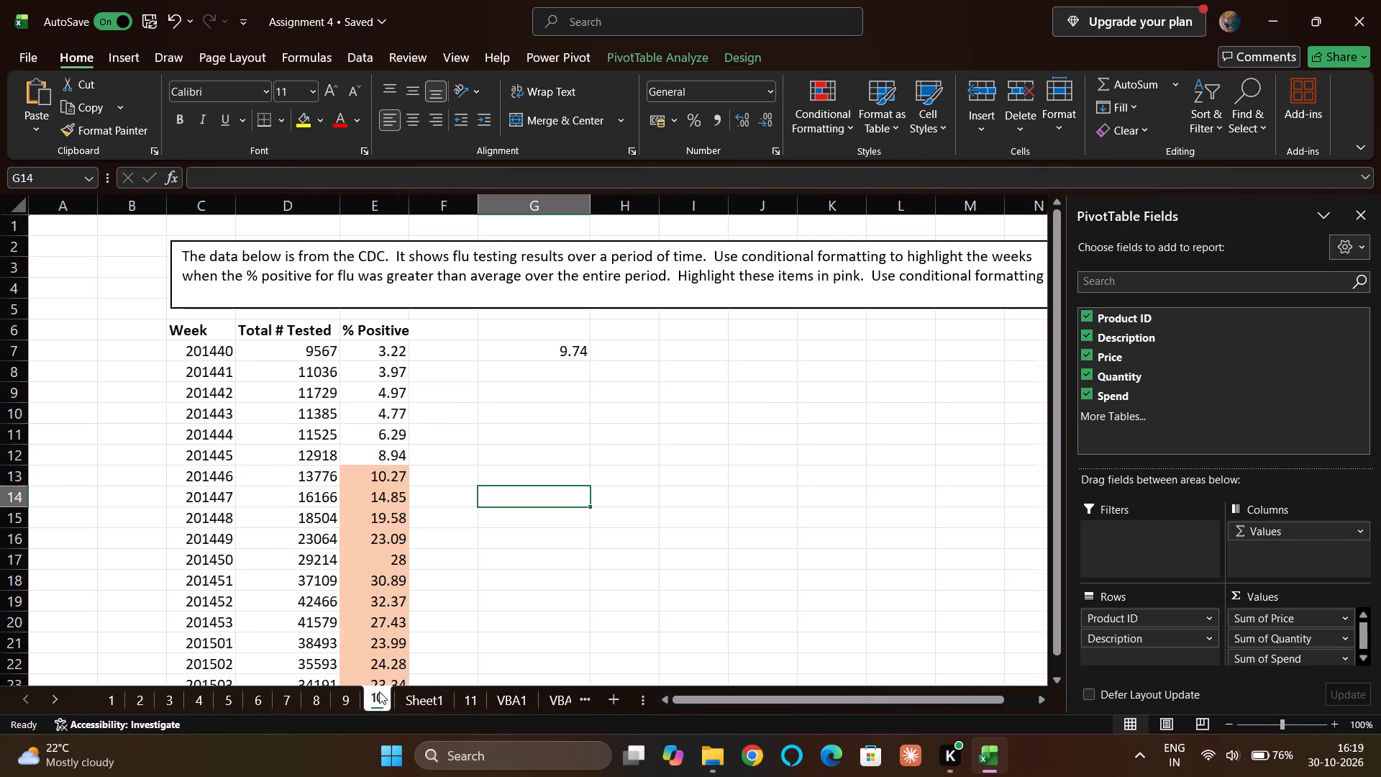
click(341, 699)
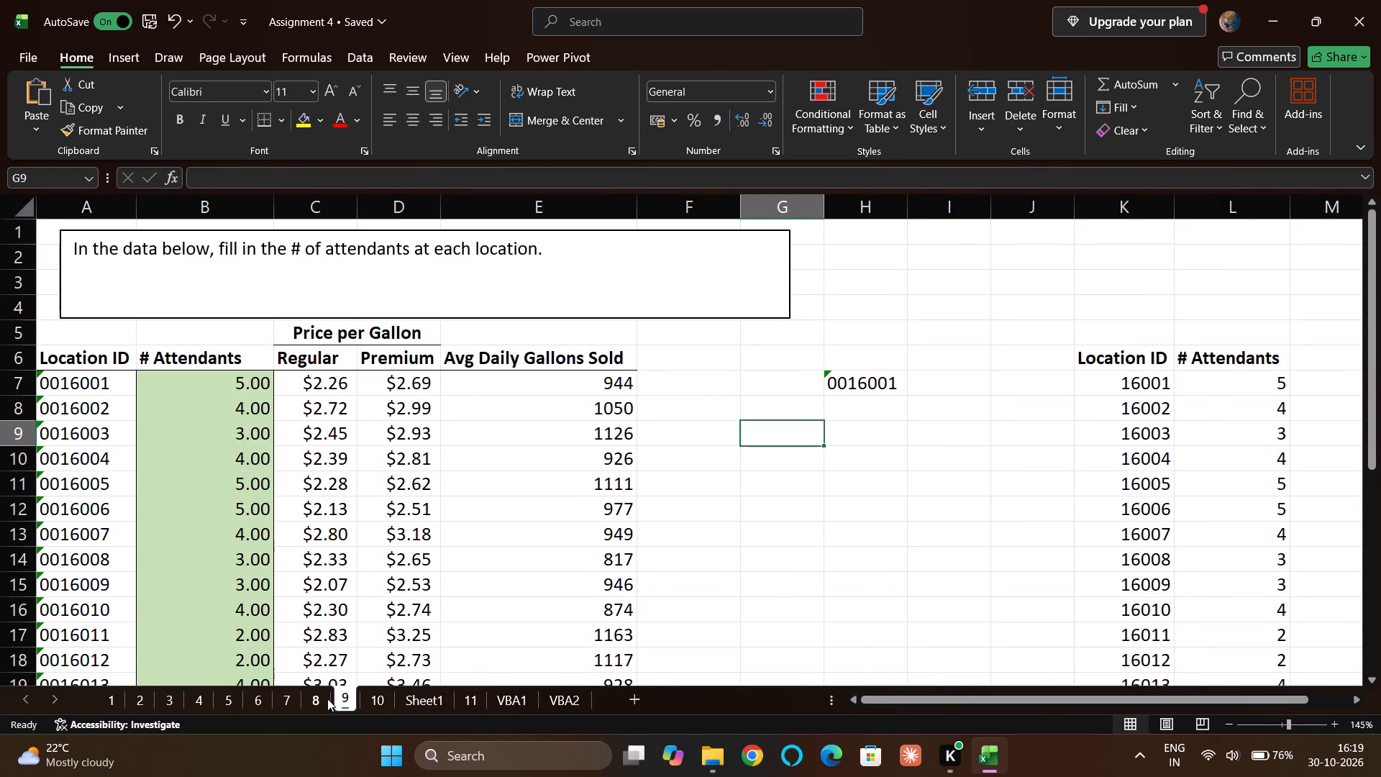
click(327, 699)
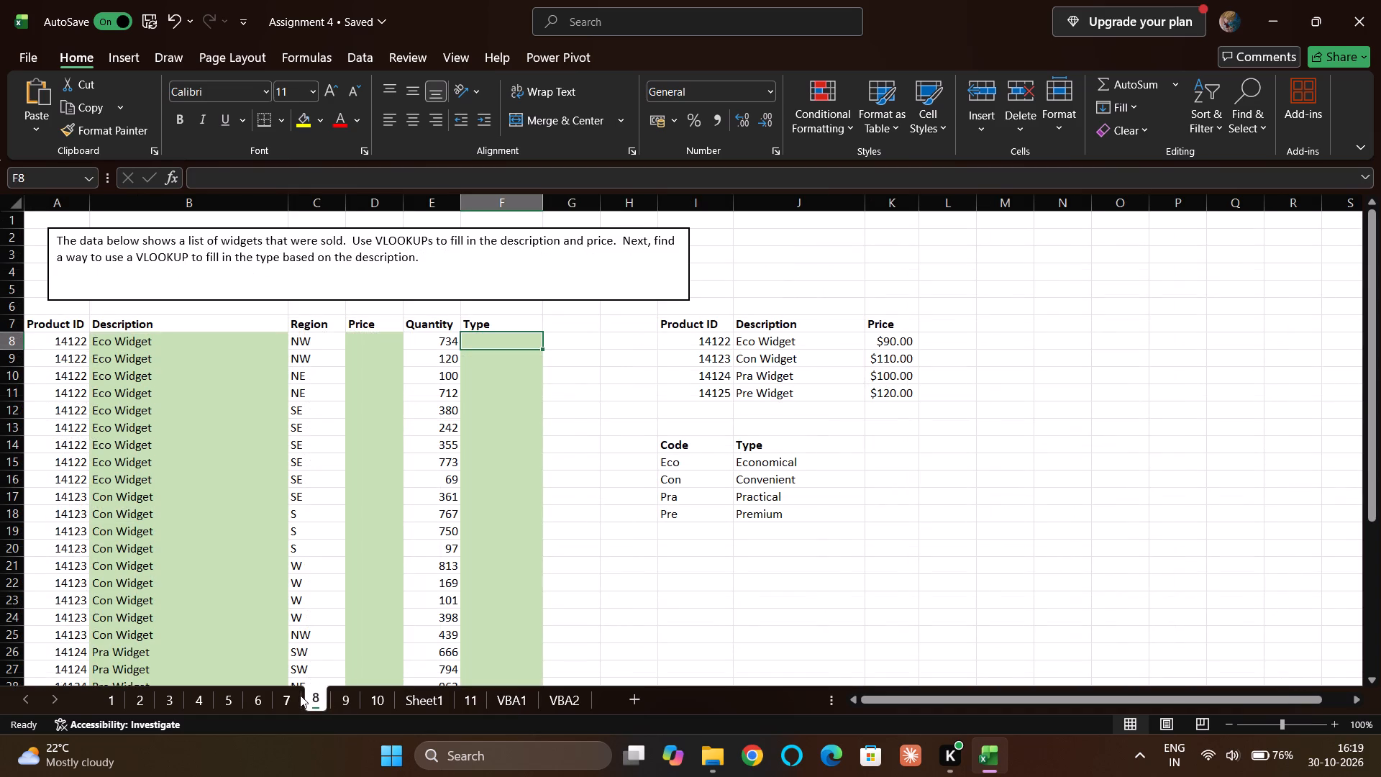
click(300, 695)
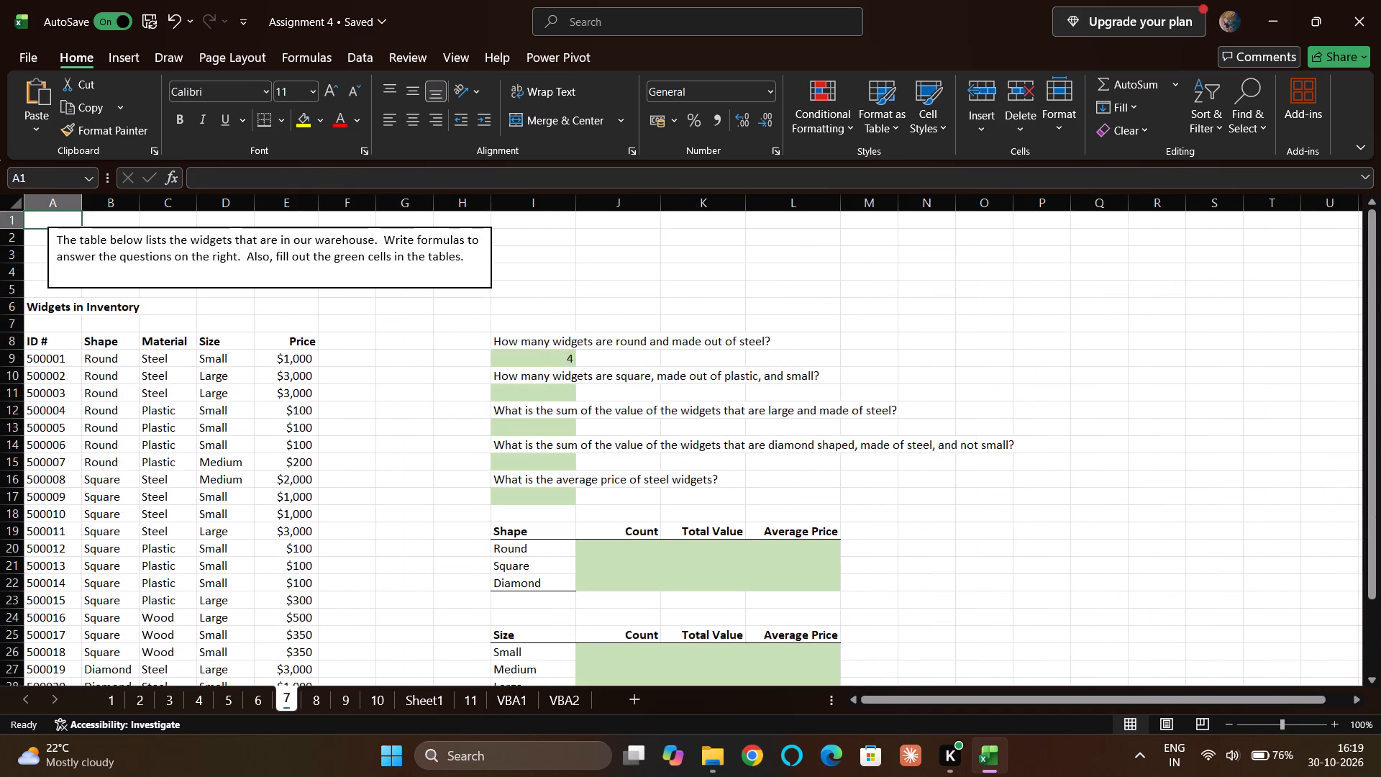
click(549, 353)
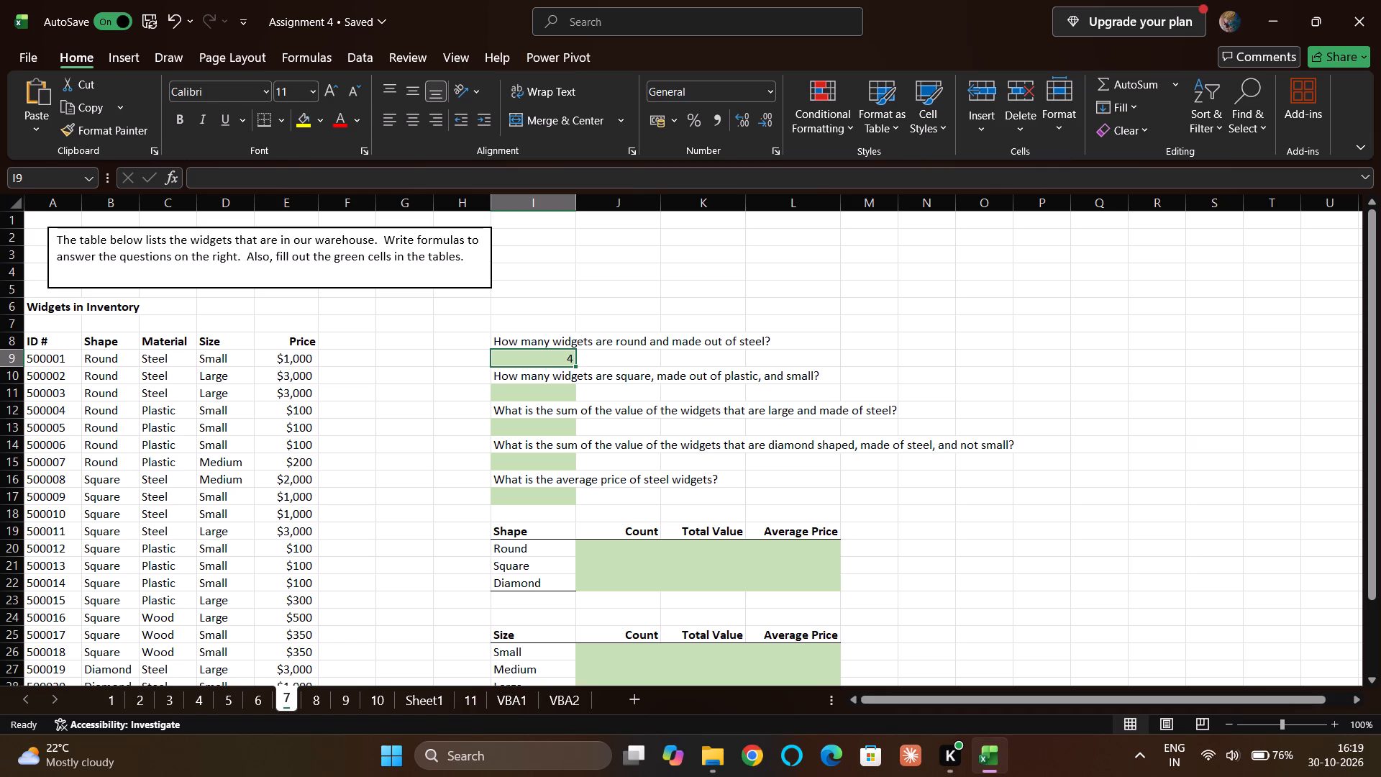
scroll(549, 353, down, 2)
scroll(549, 353, up, 1)
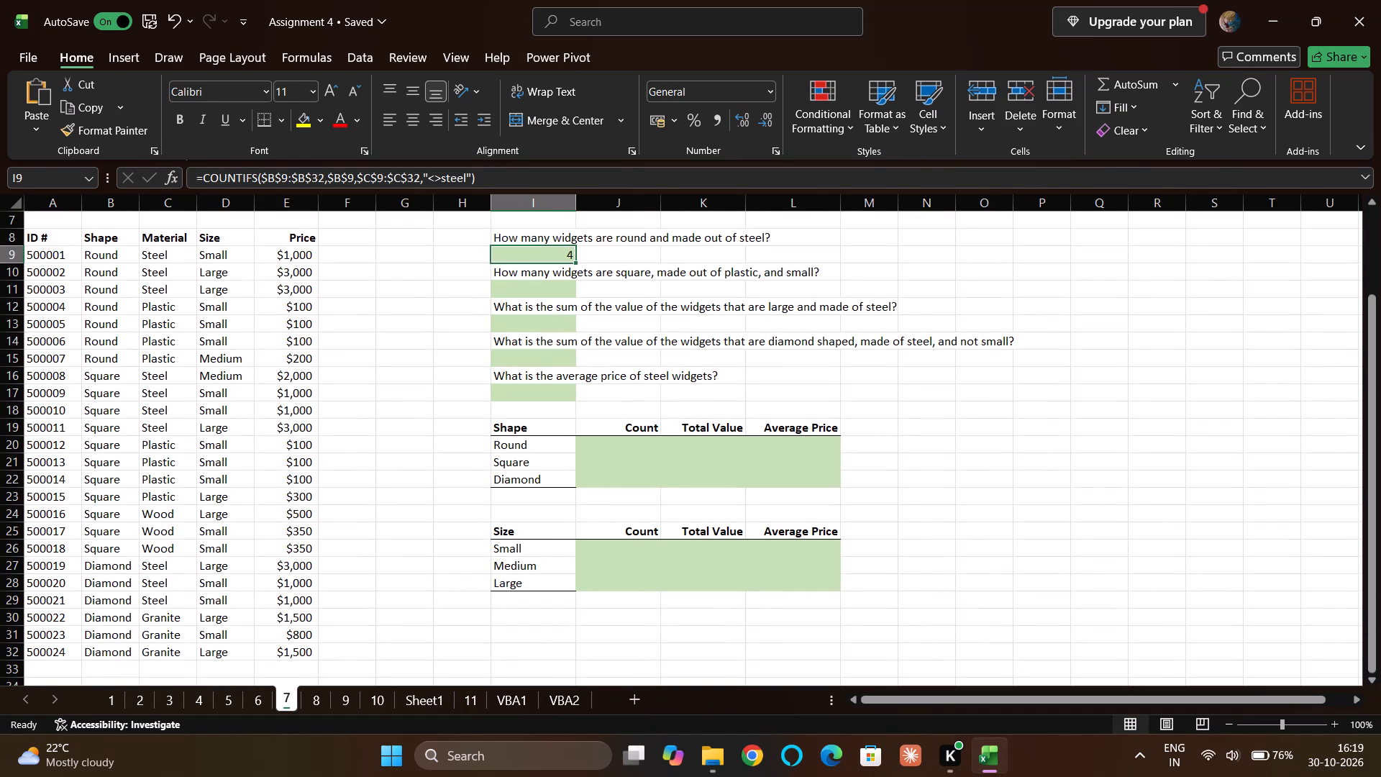
click(260, 699)
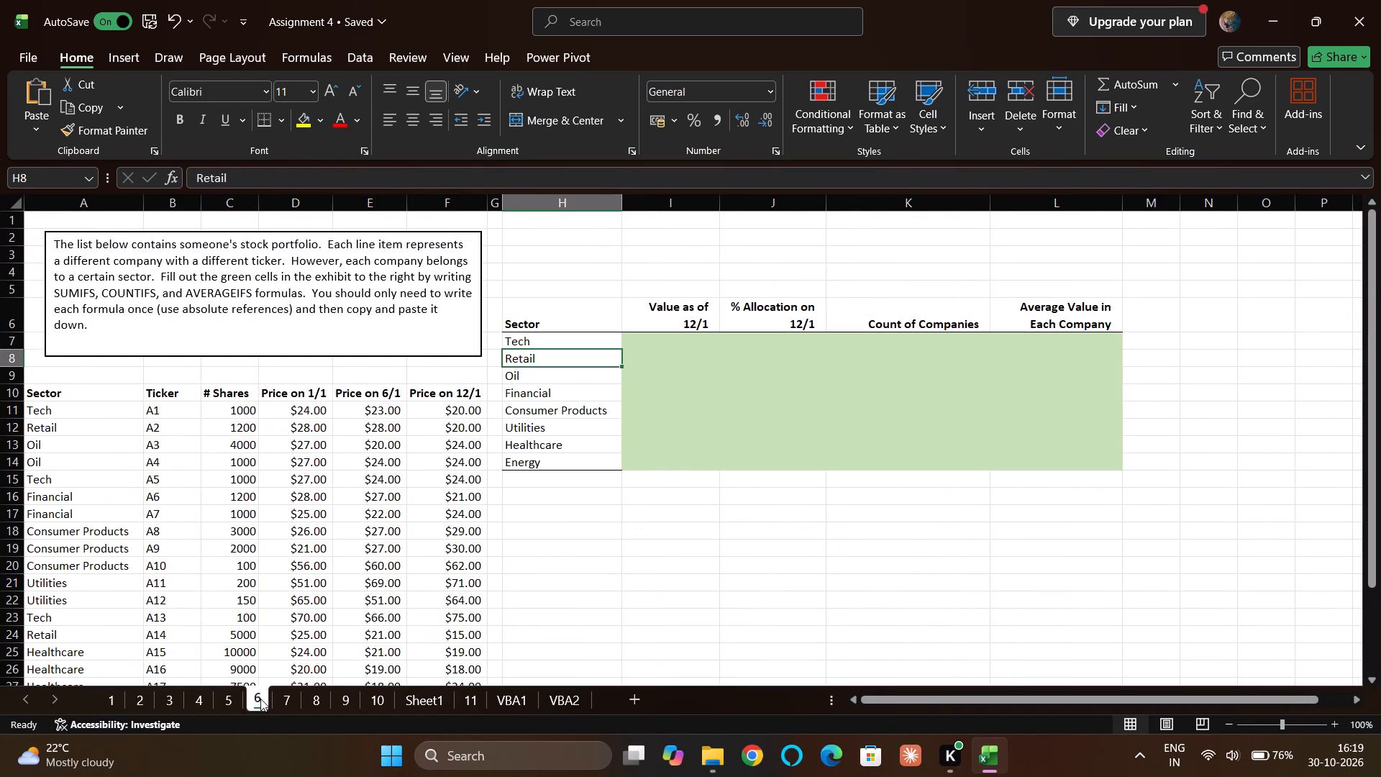
click(512, 701)
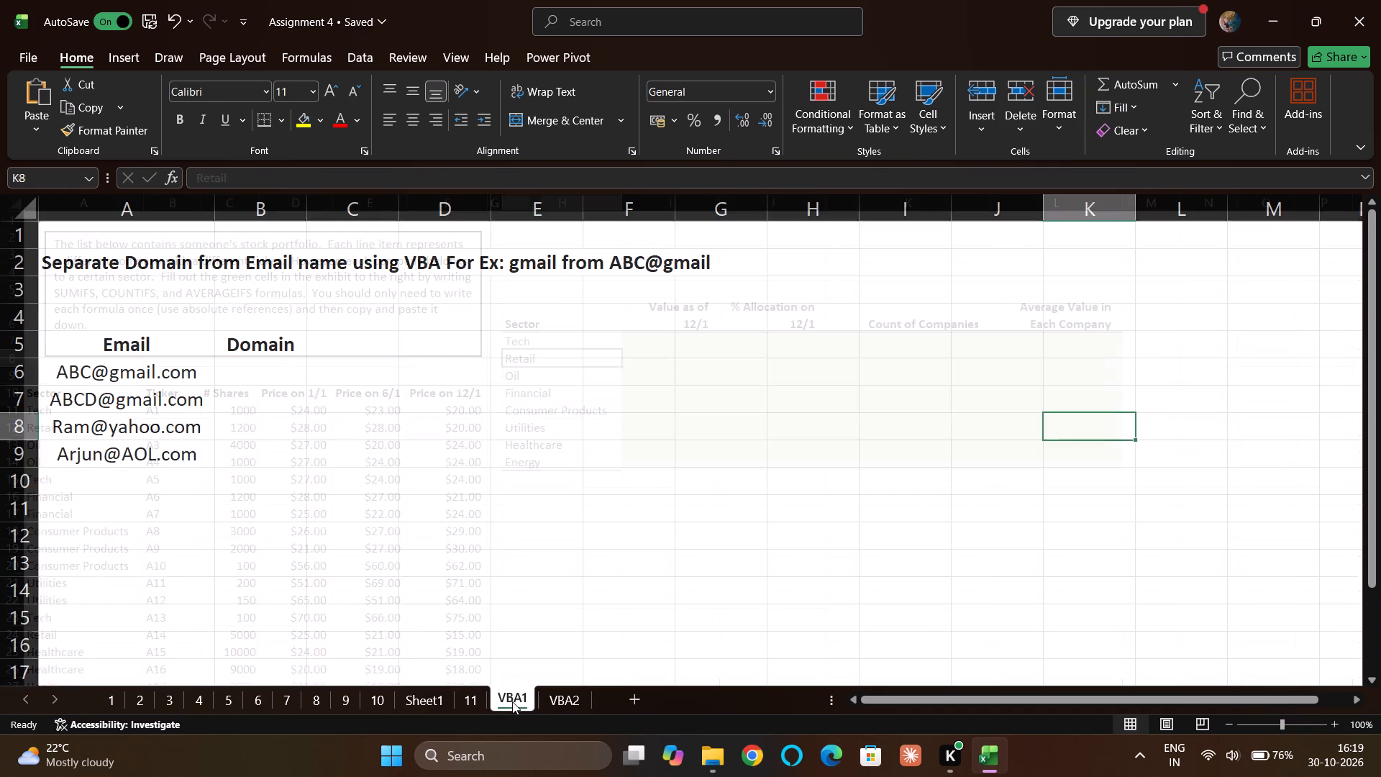
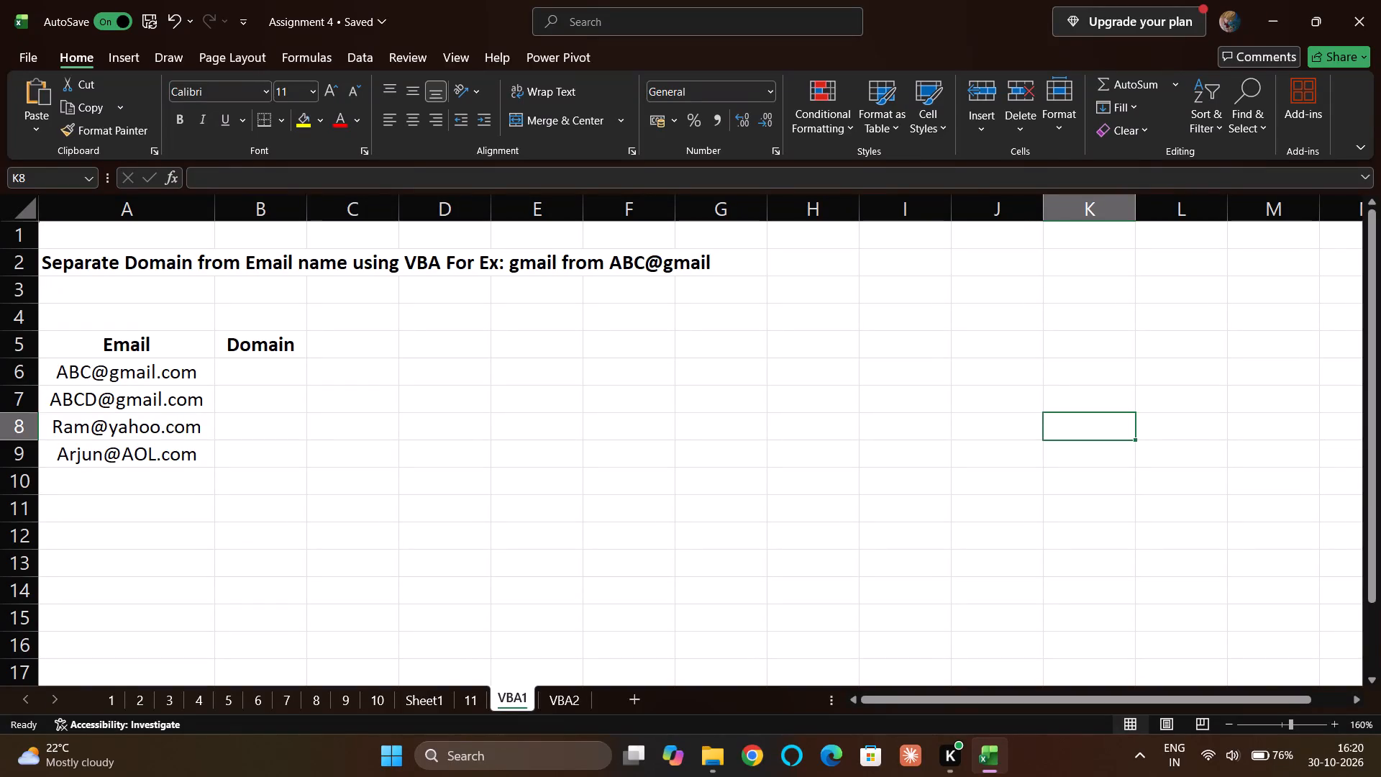
Start a MID formula in B6 with A6 as the text and FIND("@",A6,) as the start number.
click(271, 368)
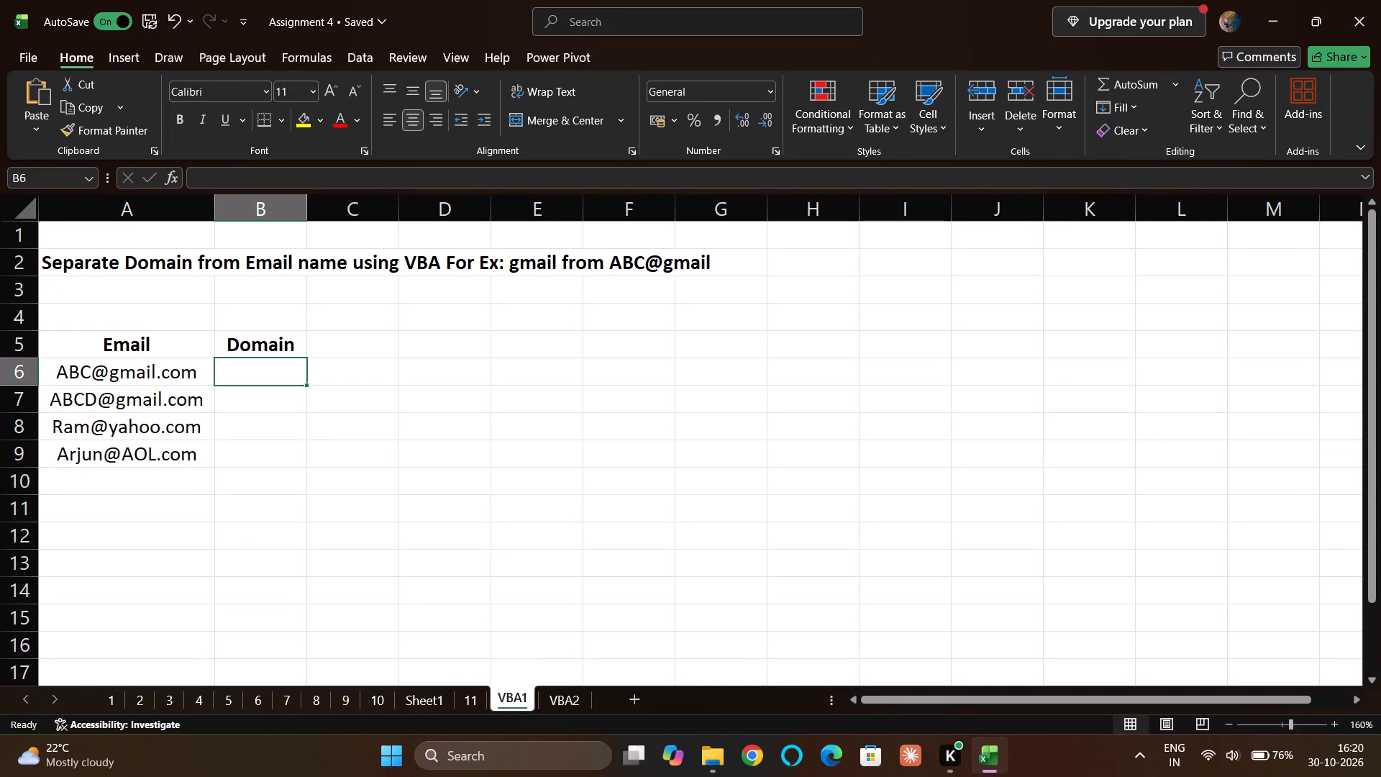
text(=mid)
key(Tab)
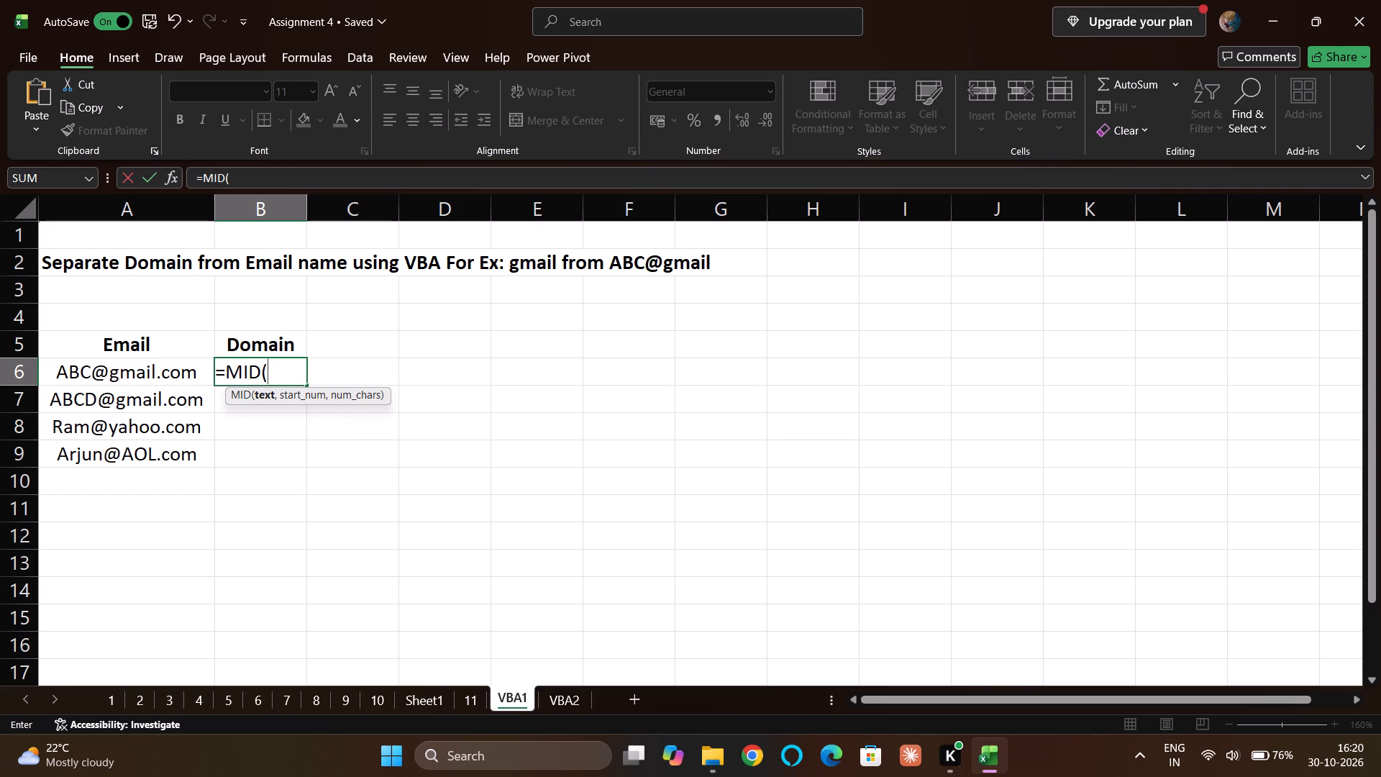
click(186, 368)
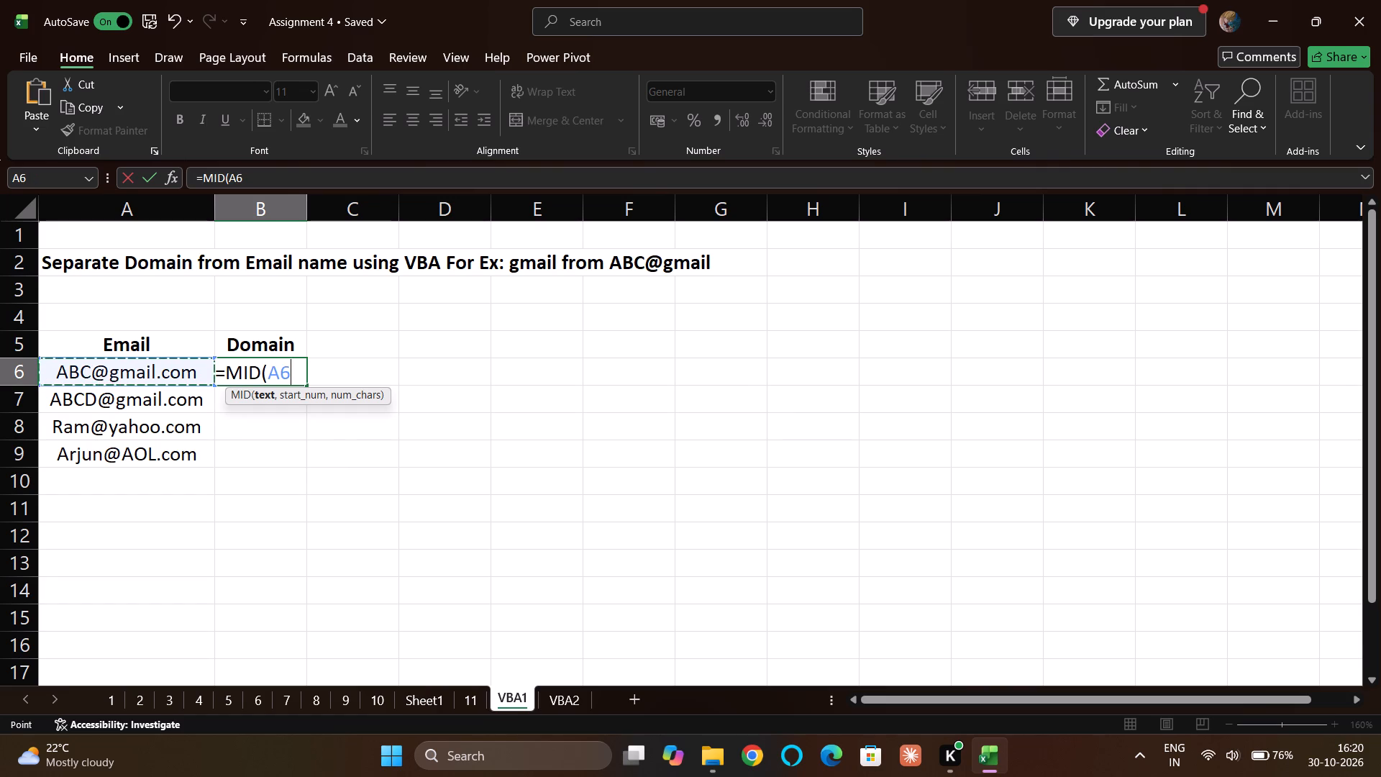
key(comma)
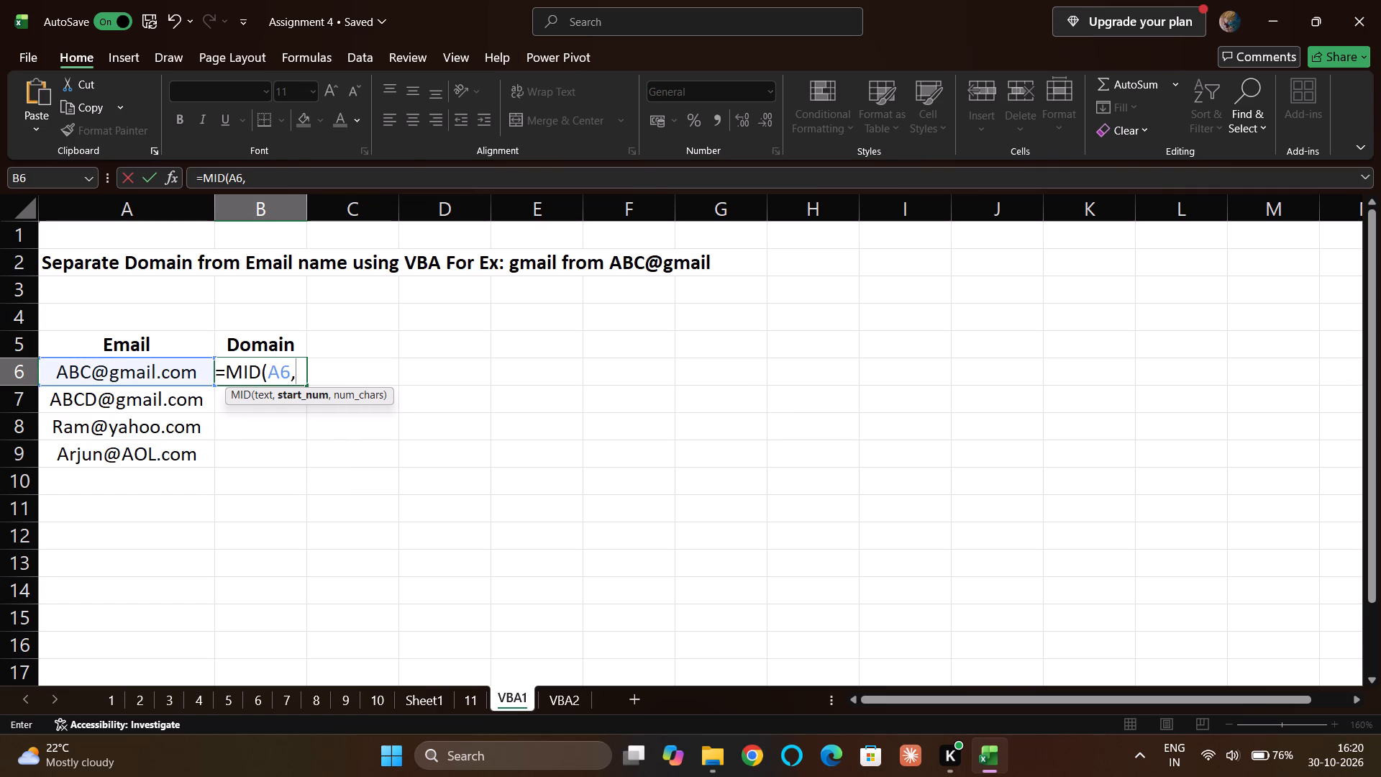
text(find)
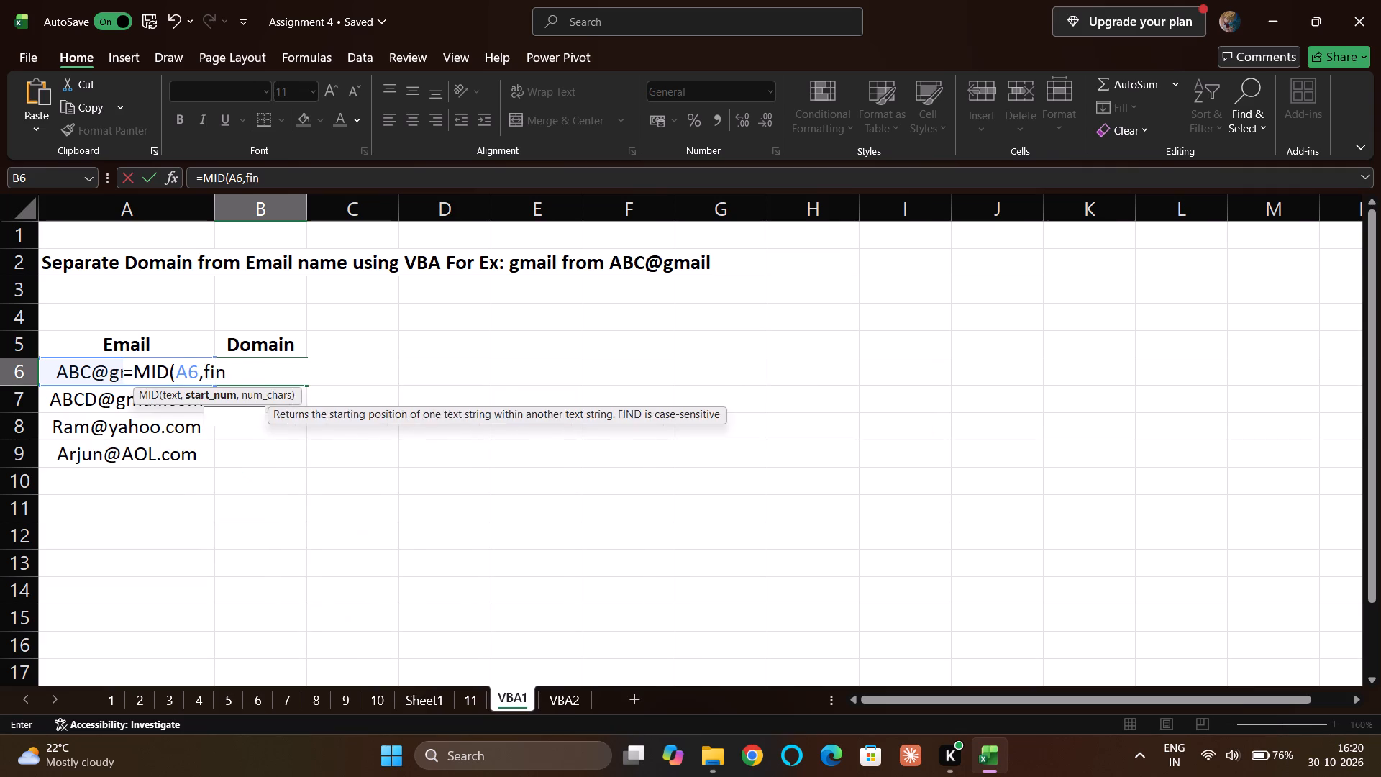
key(Tab)
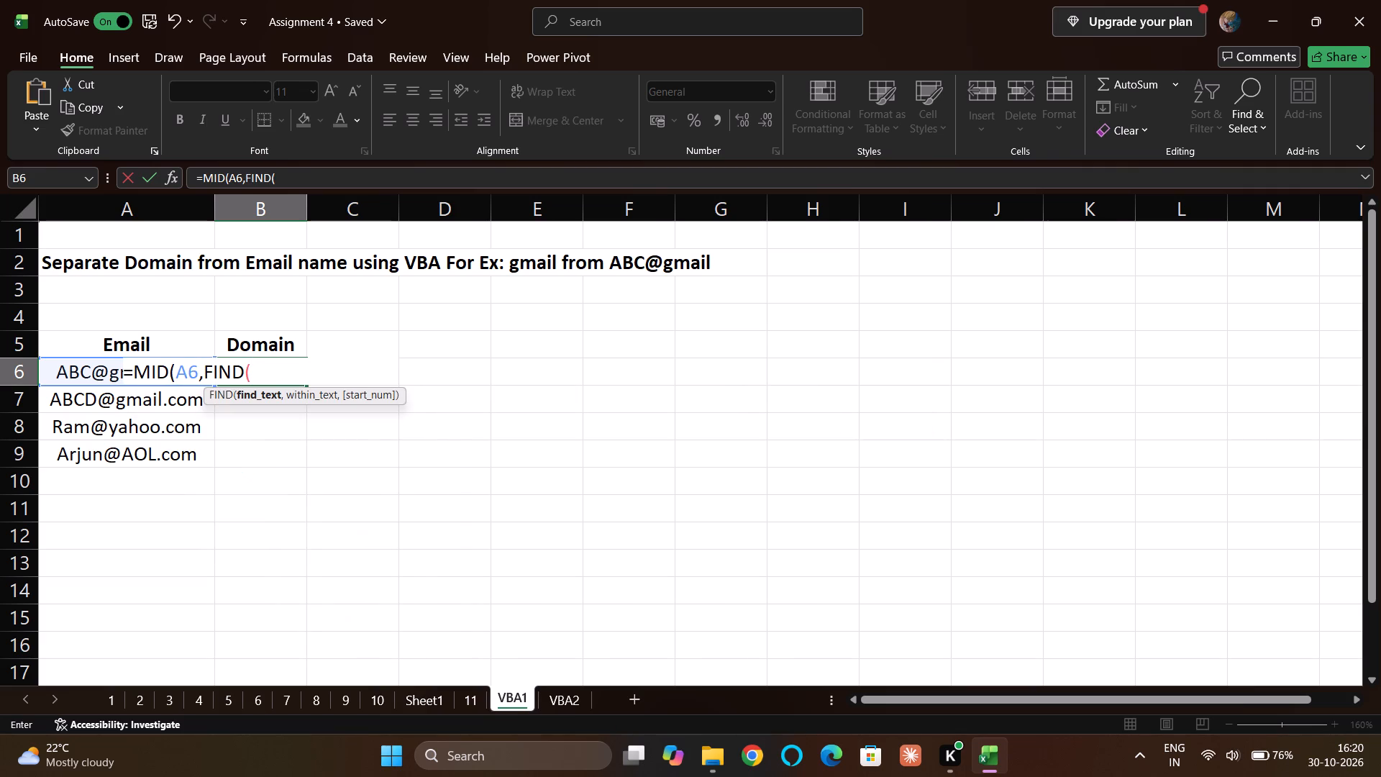
text("@")
key(comma)
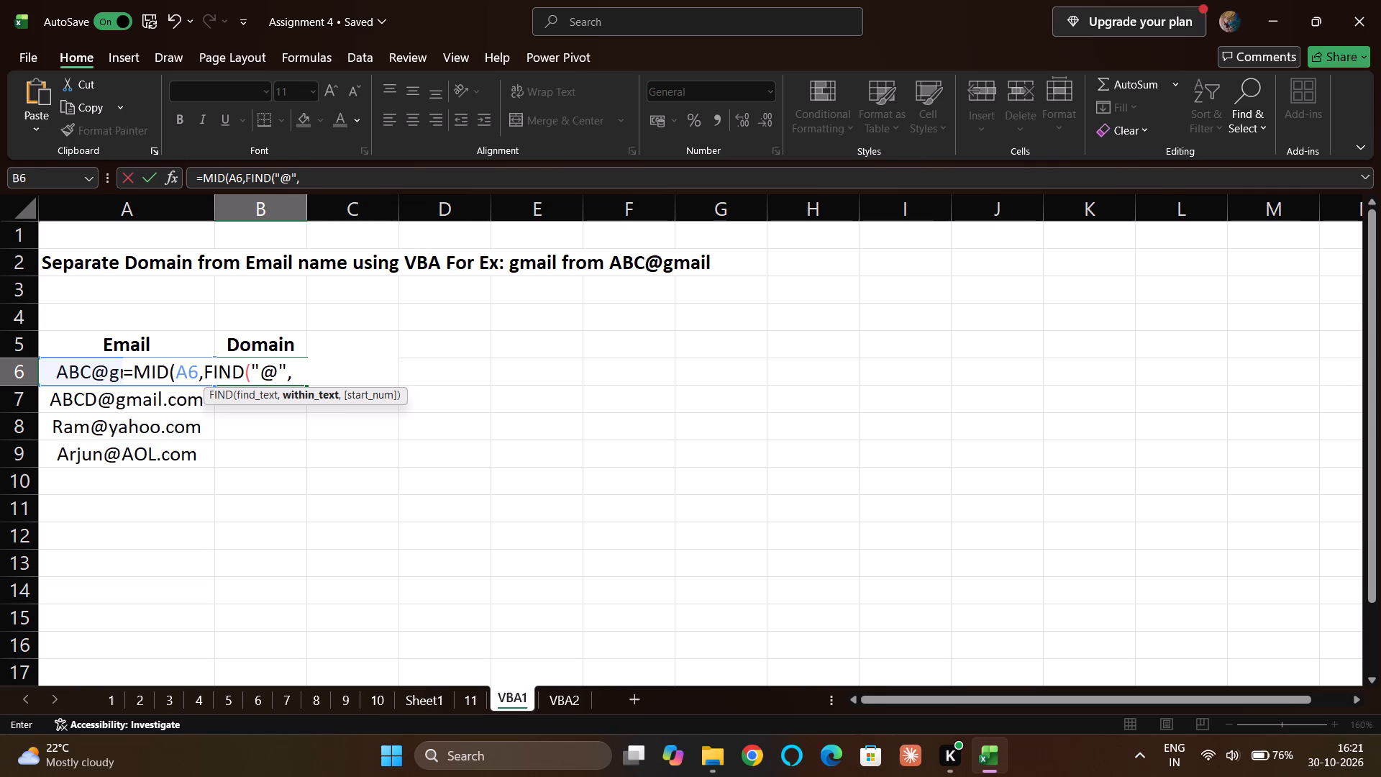
key(Left)
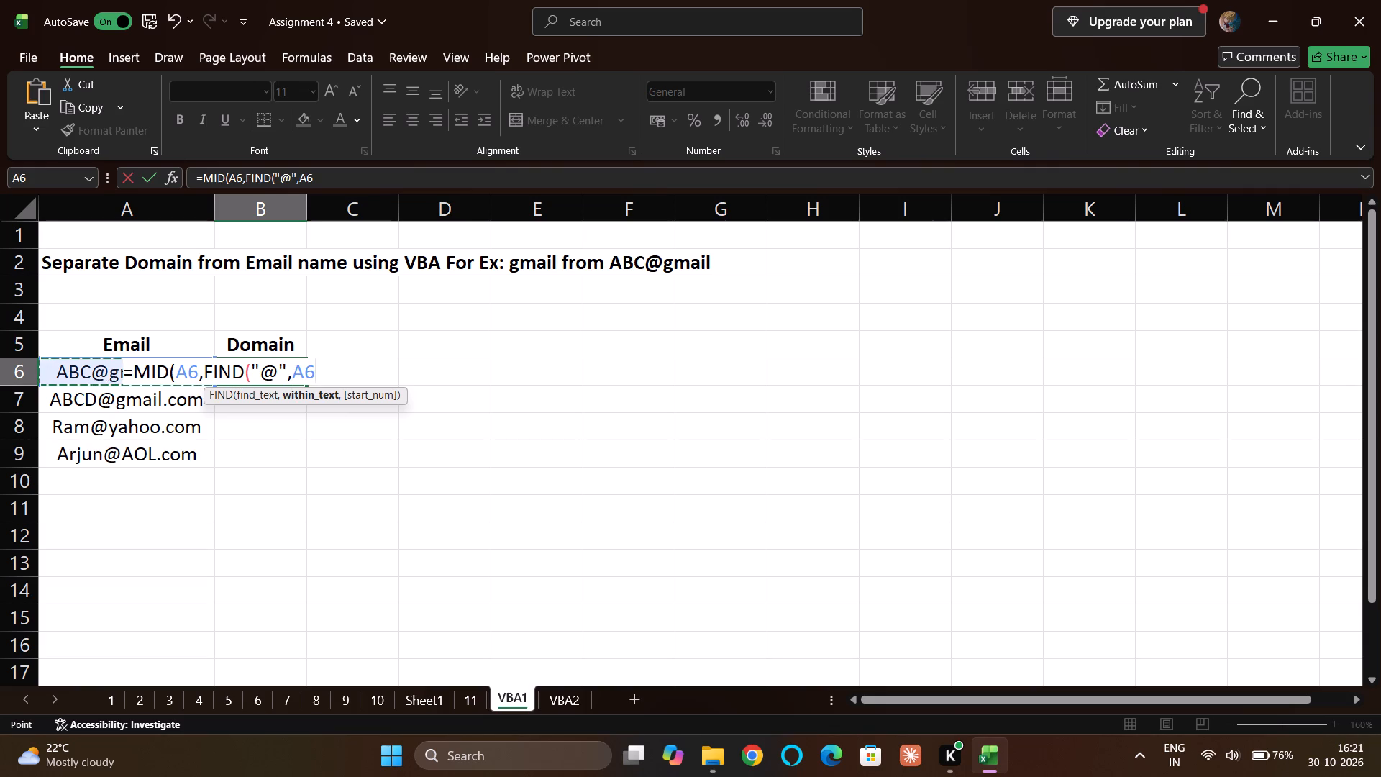
key(comma)
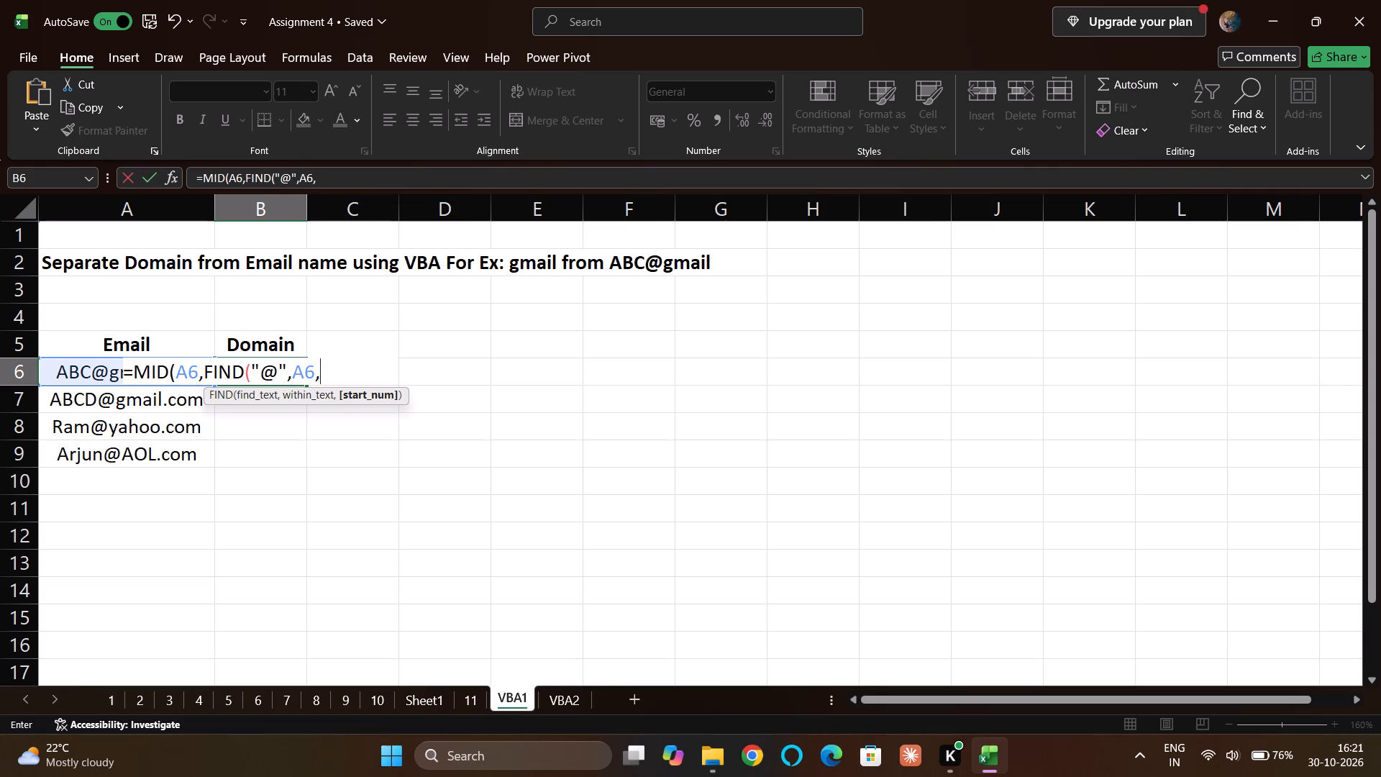
key(shift+parenright)
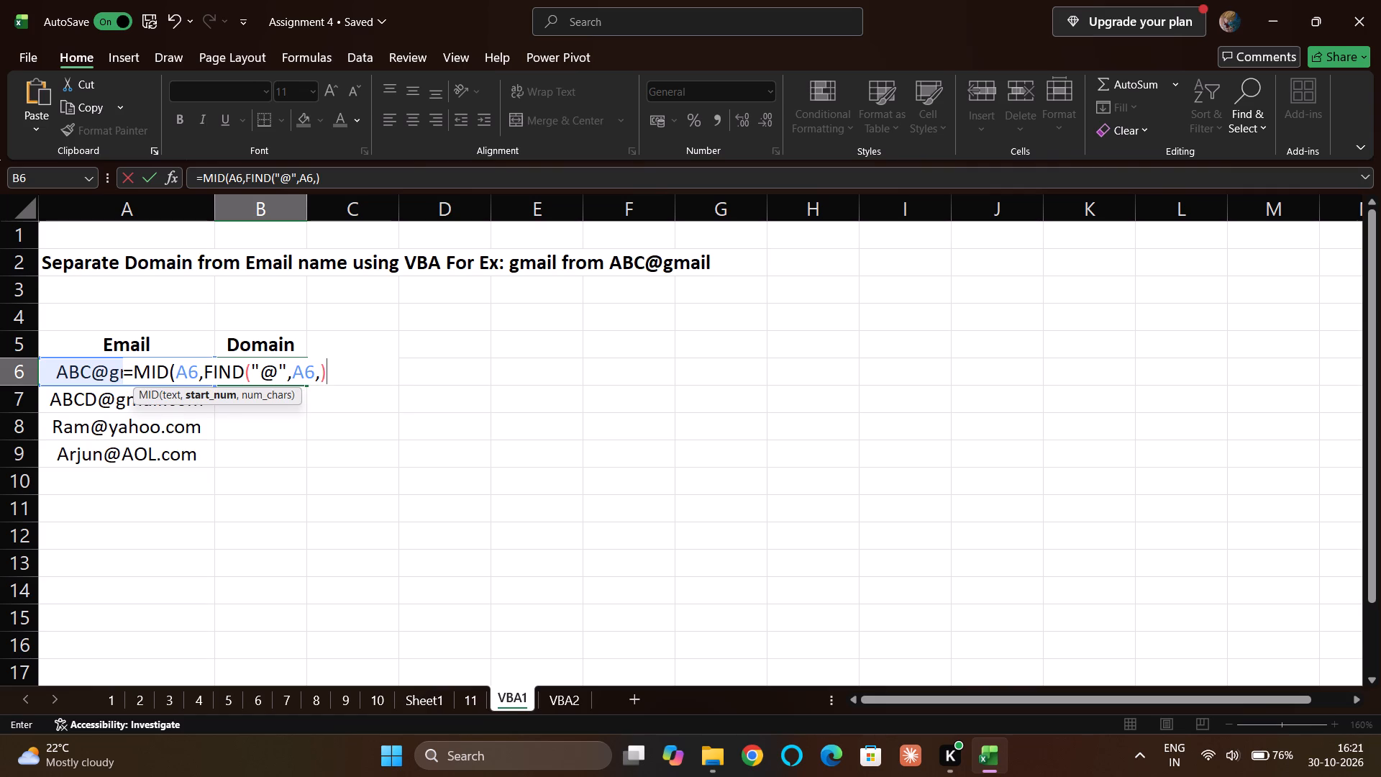
key(comma)
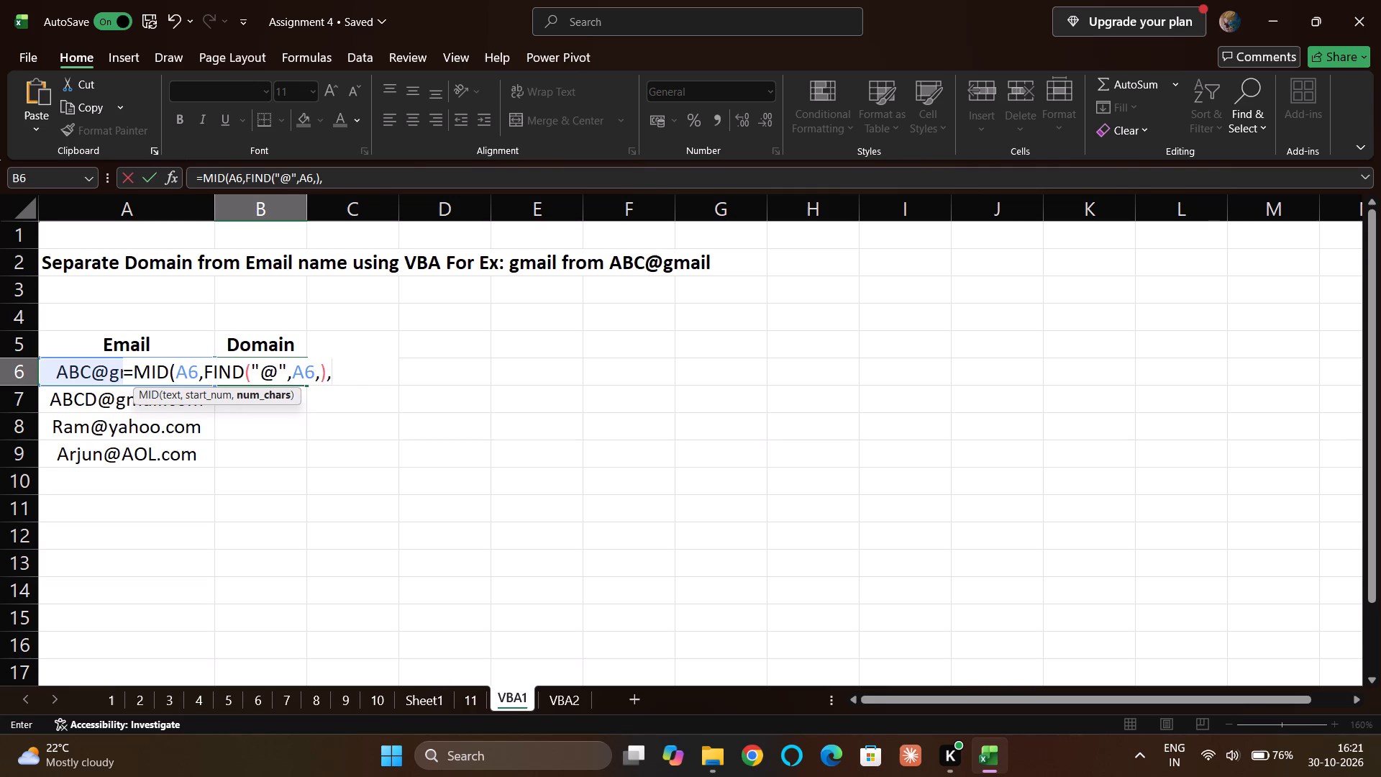
Extend the B6 formula with FIND(".",A6, for the number of characters, leaving its start number open.
text(ffind)
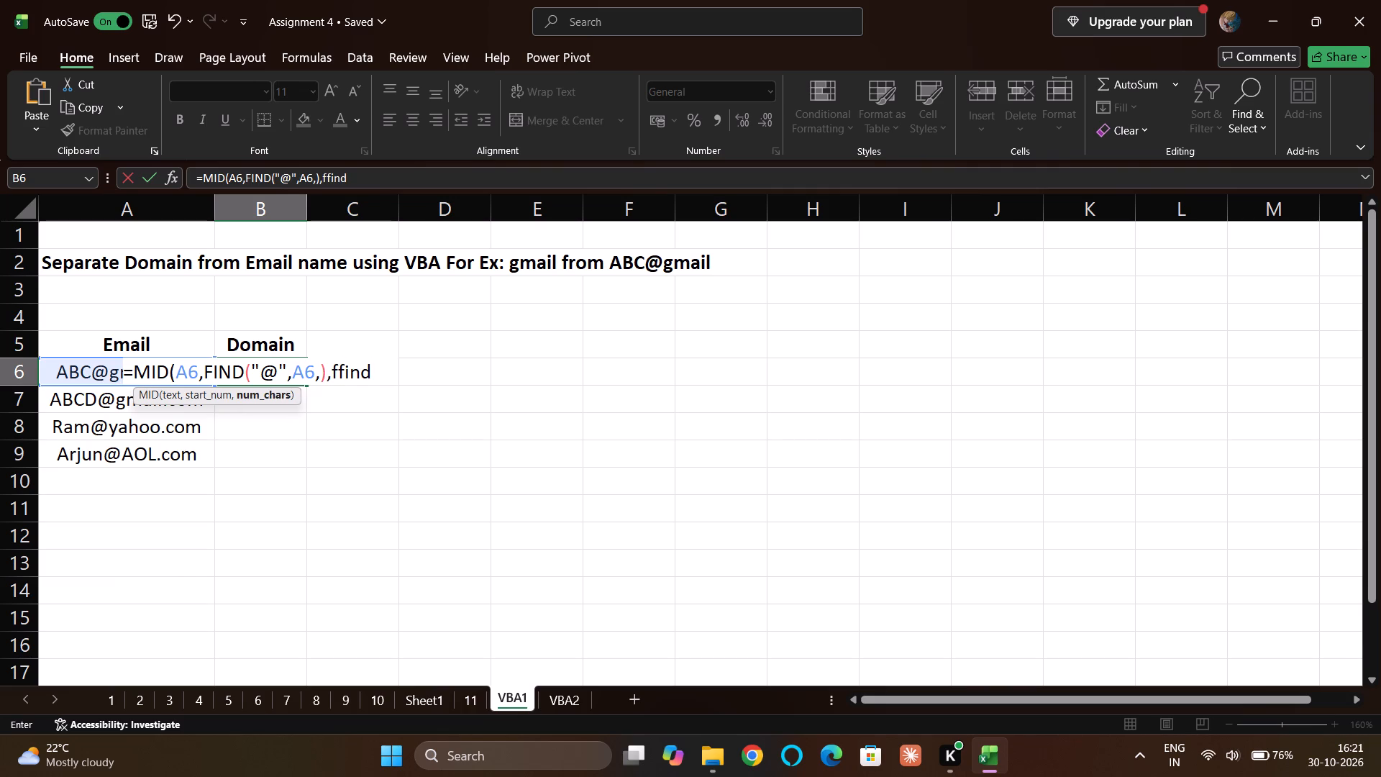
key(Tab)
key(Tab)
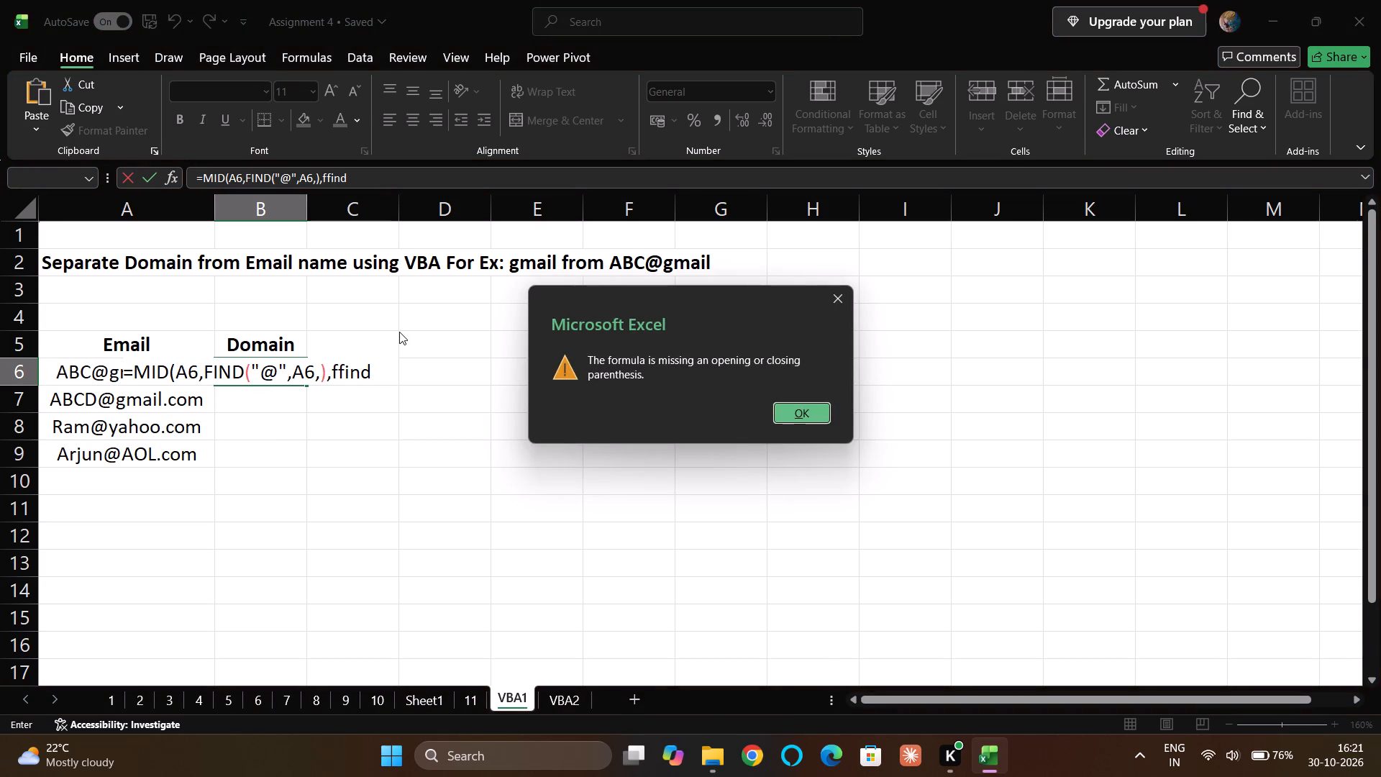
key(BackSpace)
key(Return)
key(BackSpace)
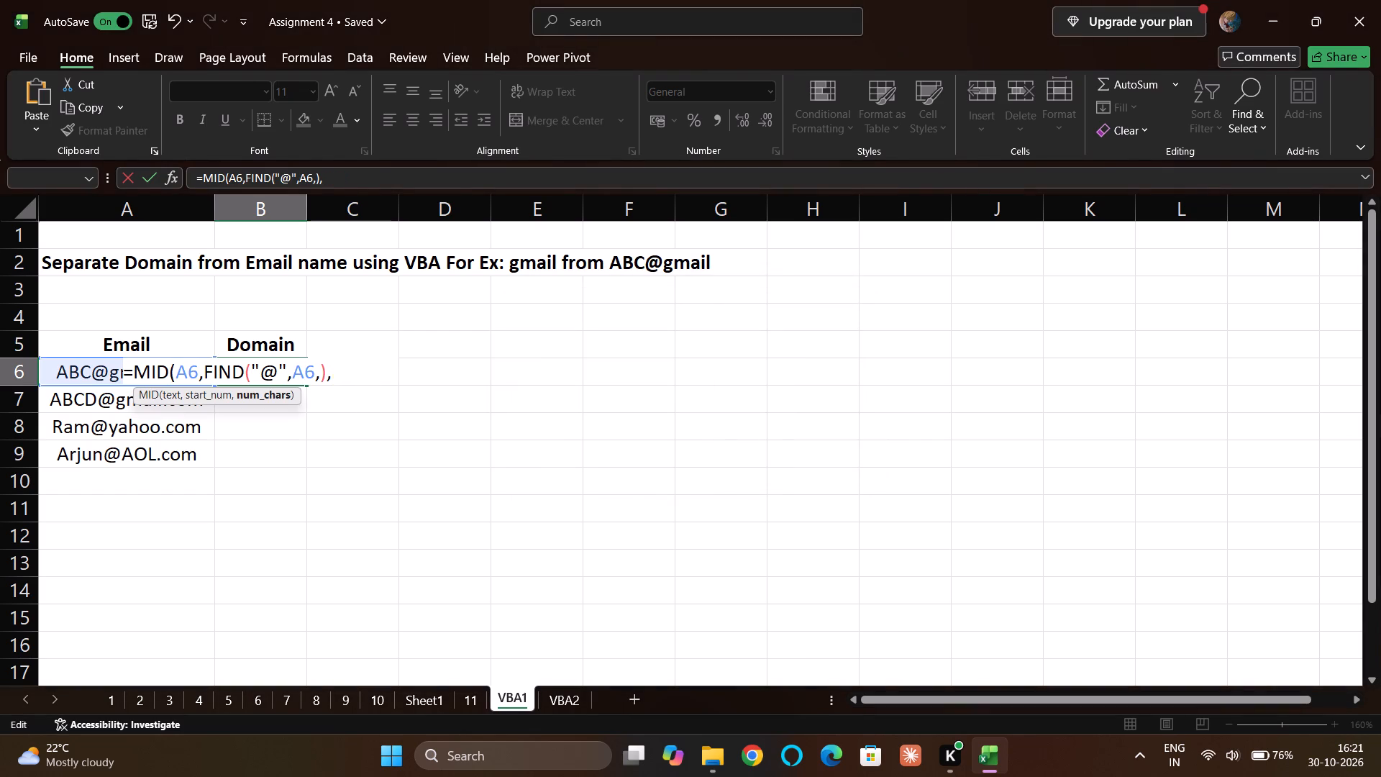
text(find)
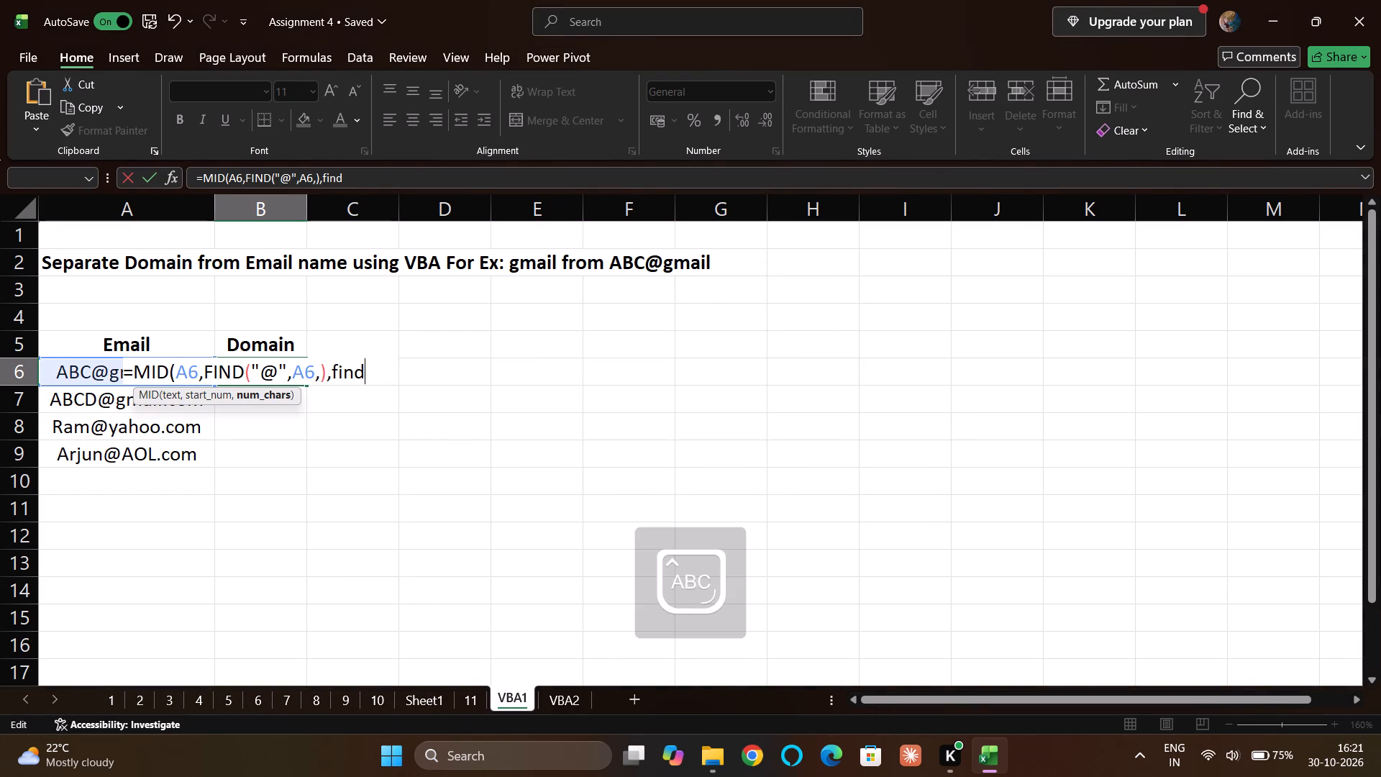
key(BackSpace)
key(Tab)
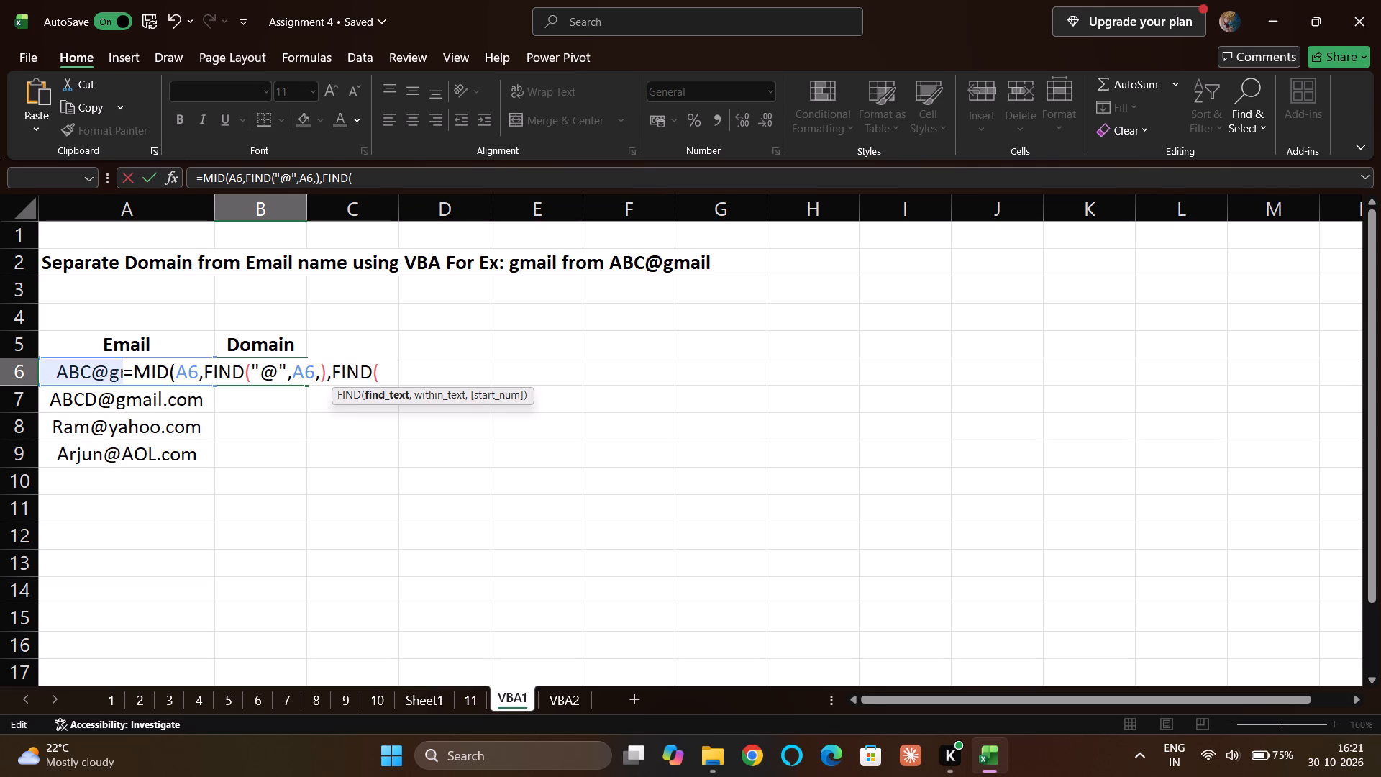
text(".")
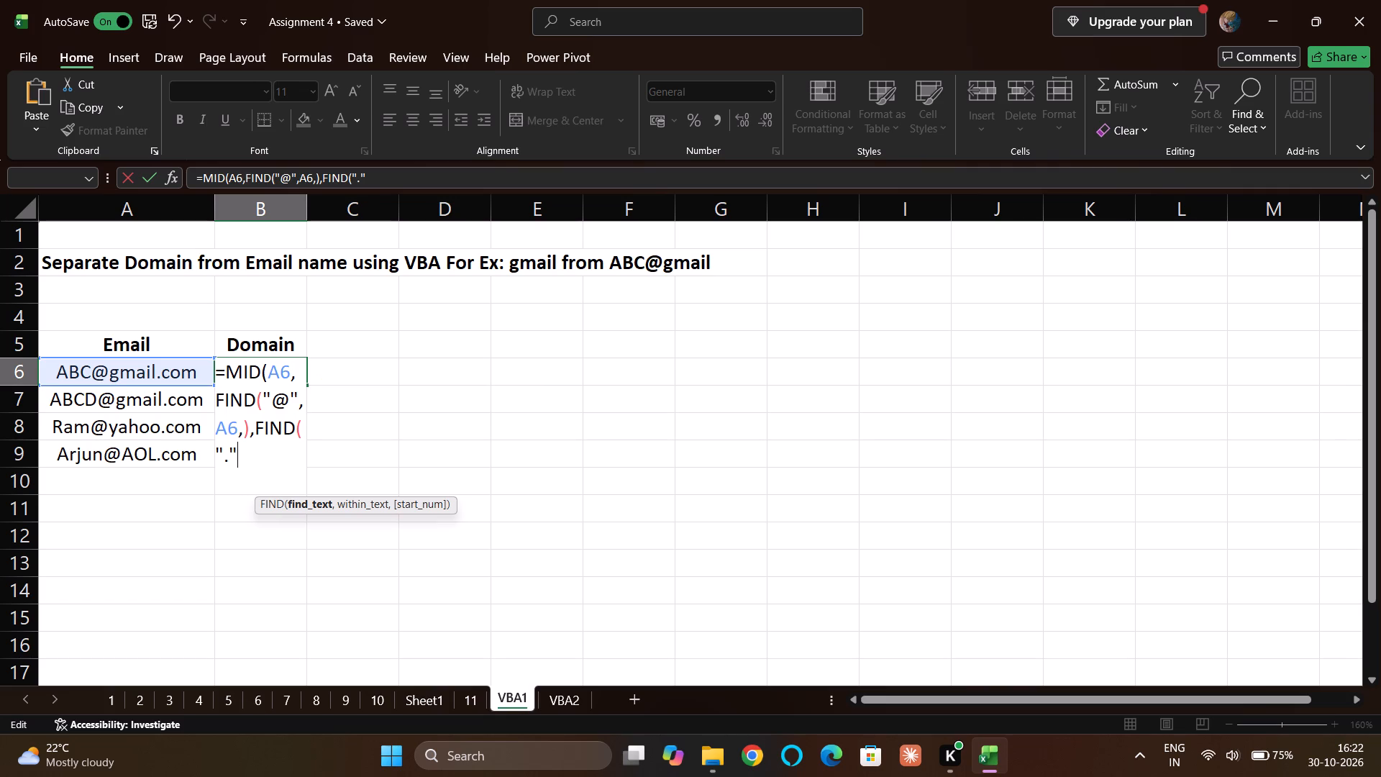
key(comma)
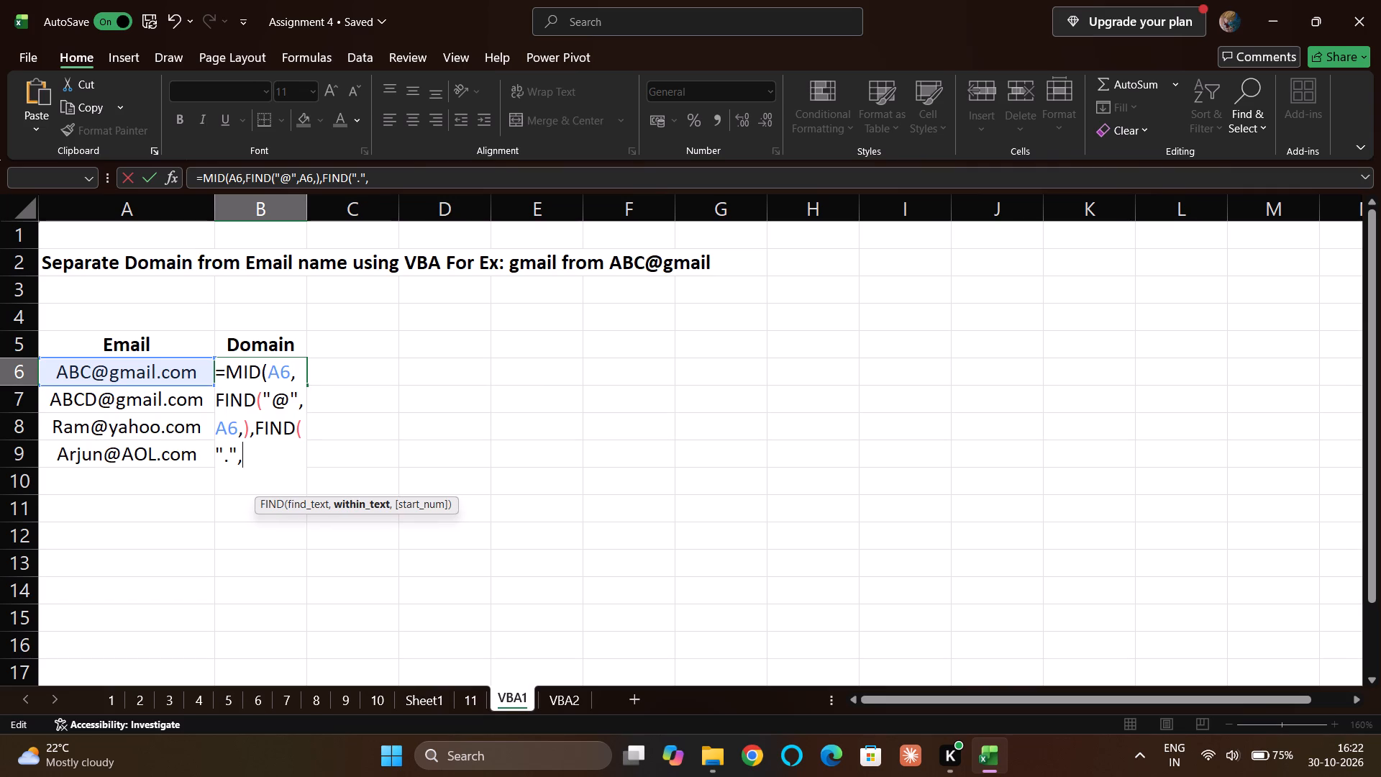
key(Left)
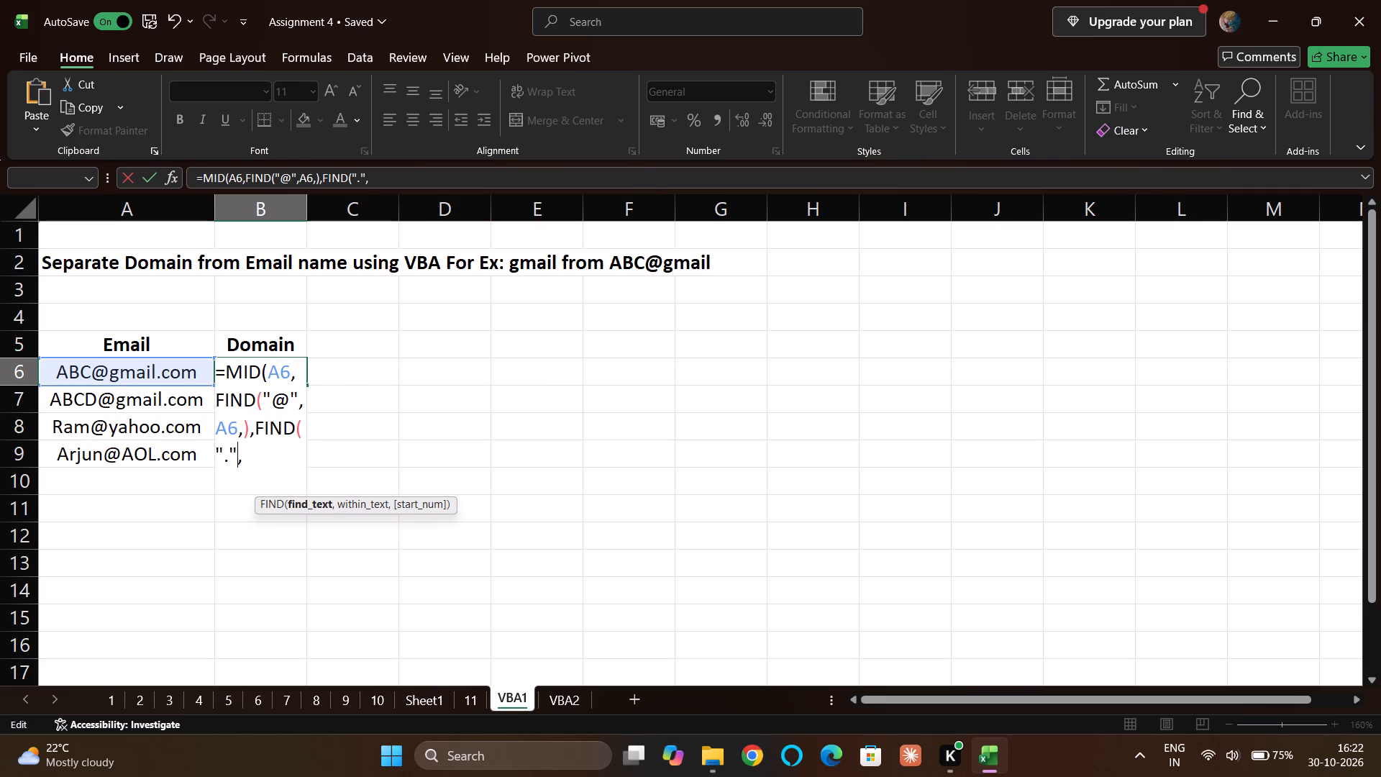
key(Up)
key(Left)
key(Left)
key(Left)
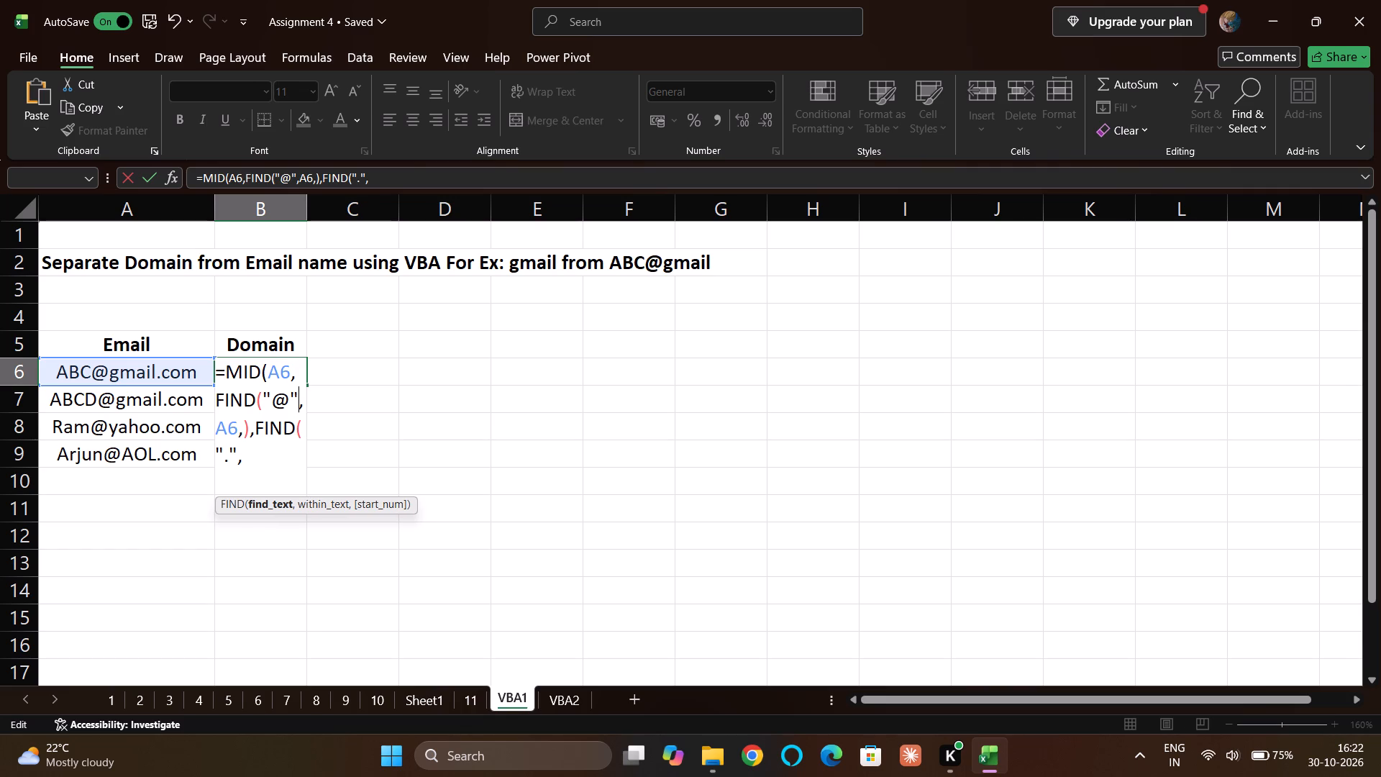
click(177, 373)
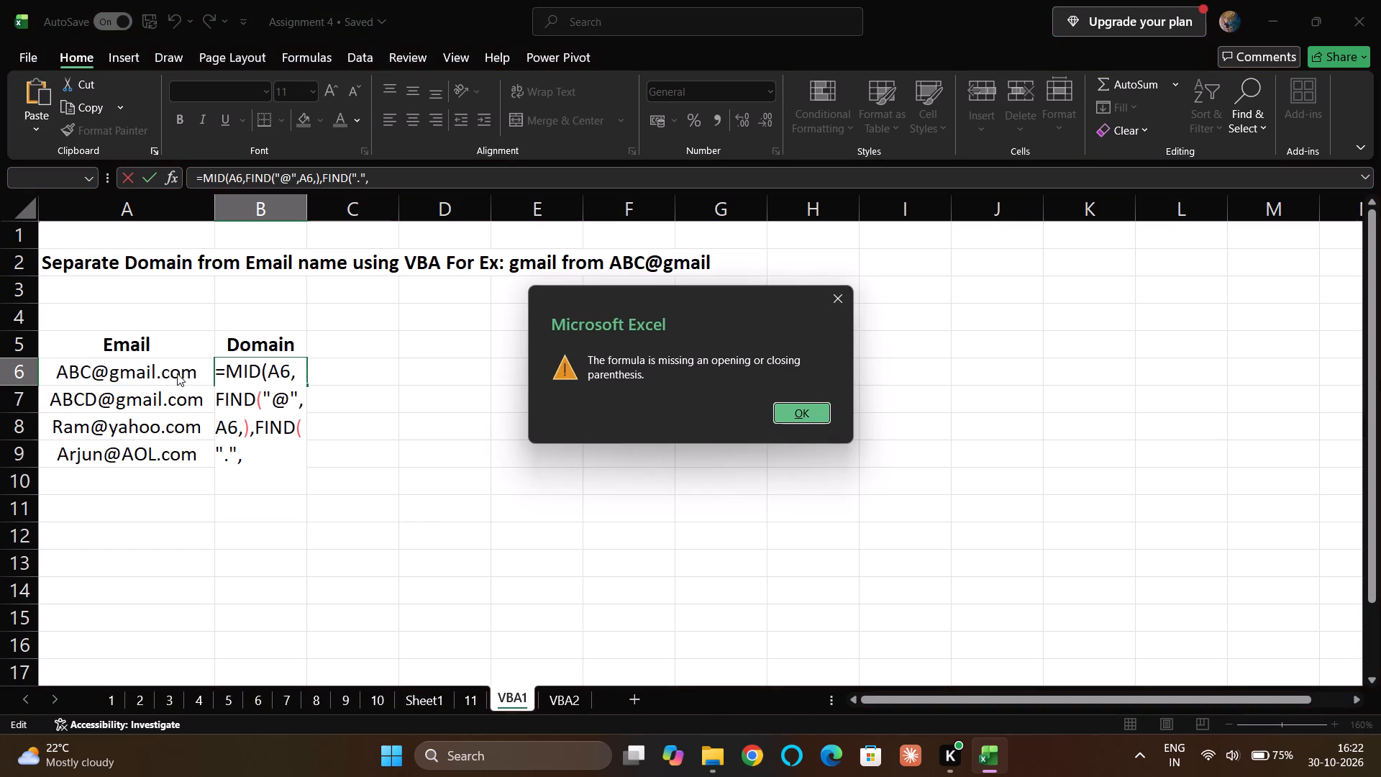
click(819, 415)
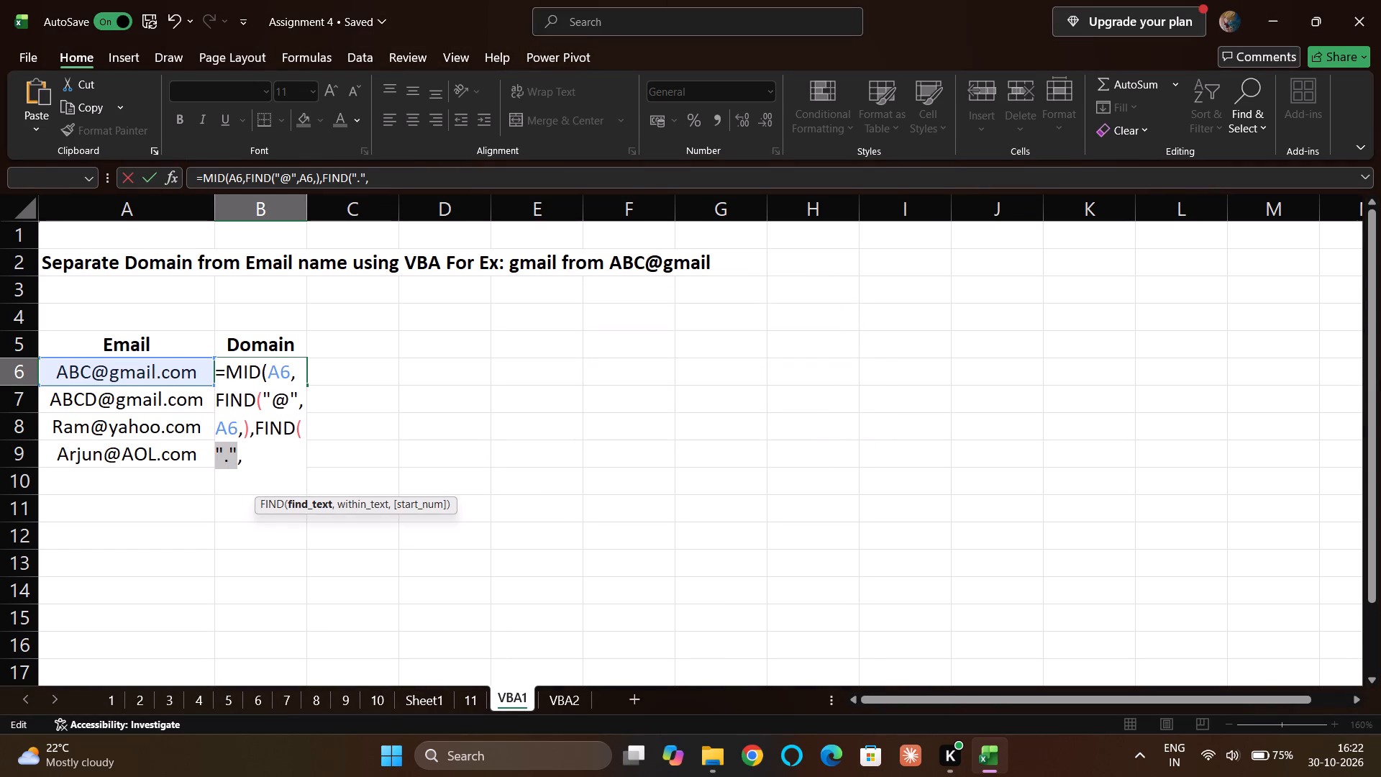
click(266, 460)
click(140, 376)
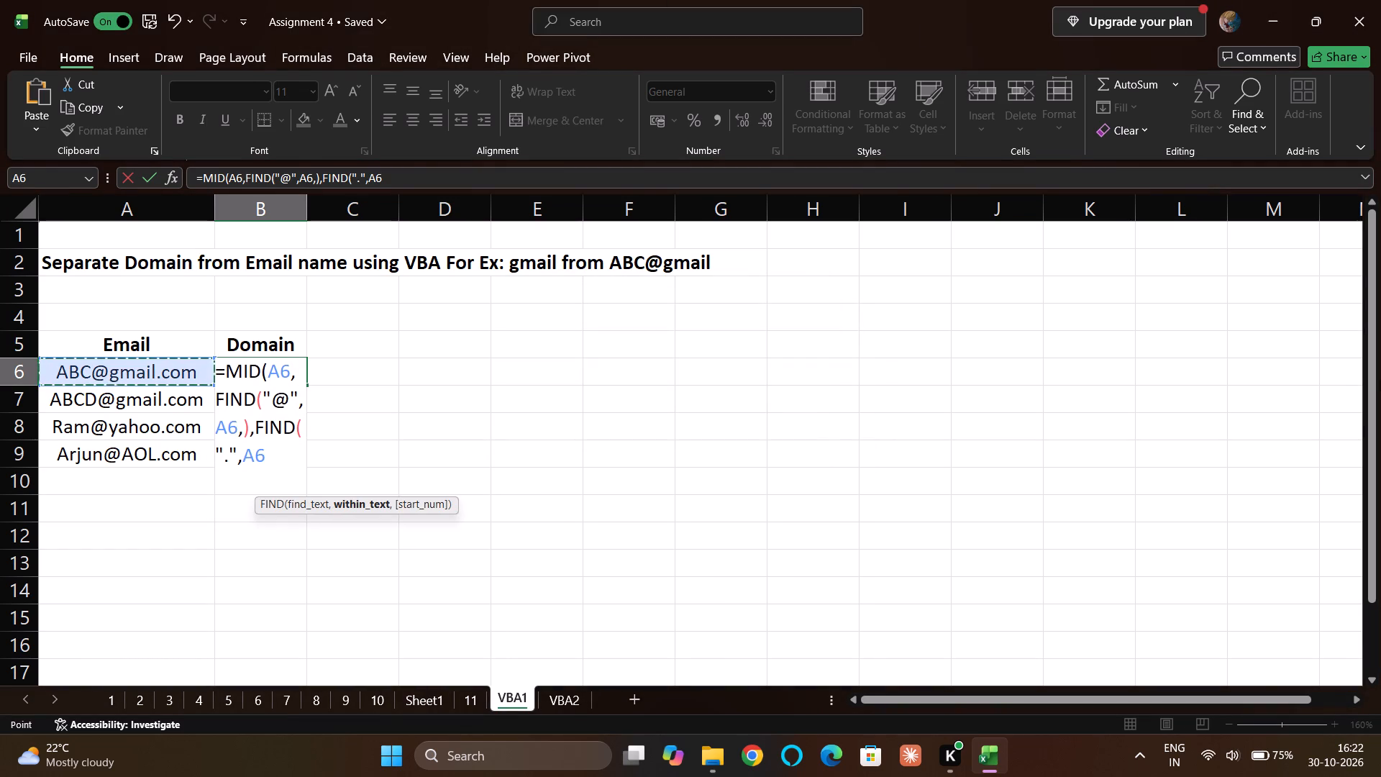
key(comma)
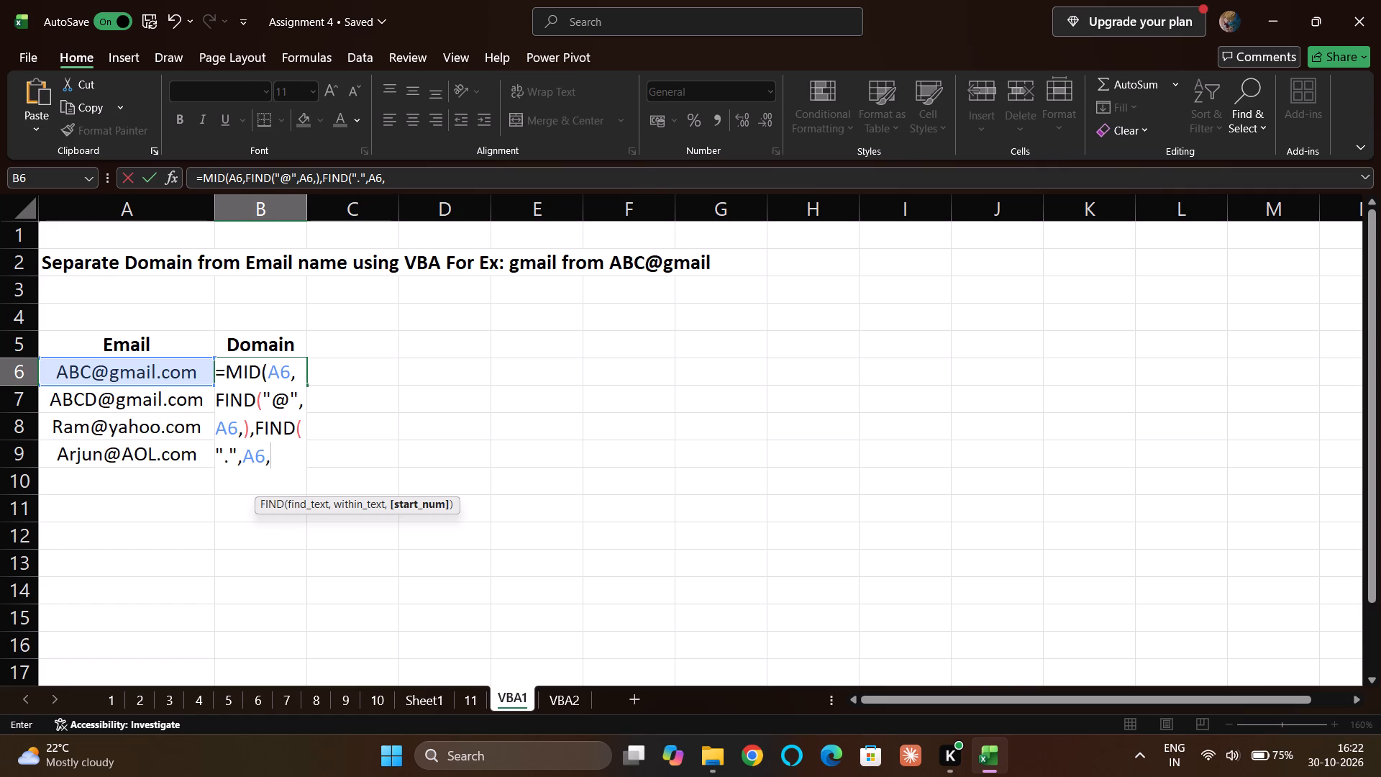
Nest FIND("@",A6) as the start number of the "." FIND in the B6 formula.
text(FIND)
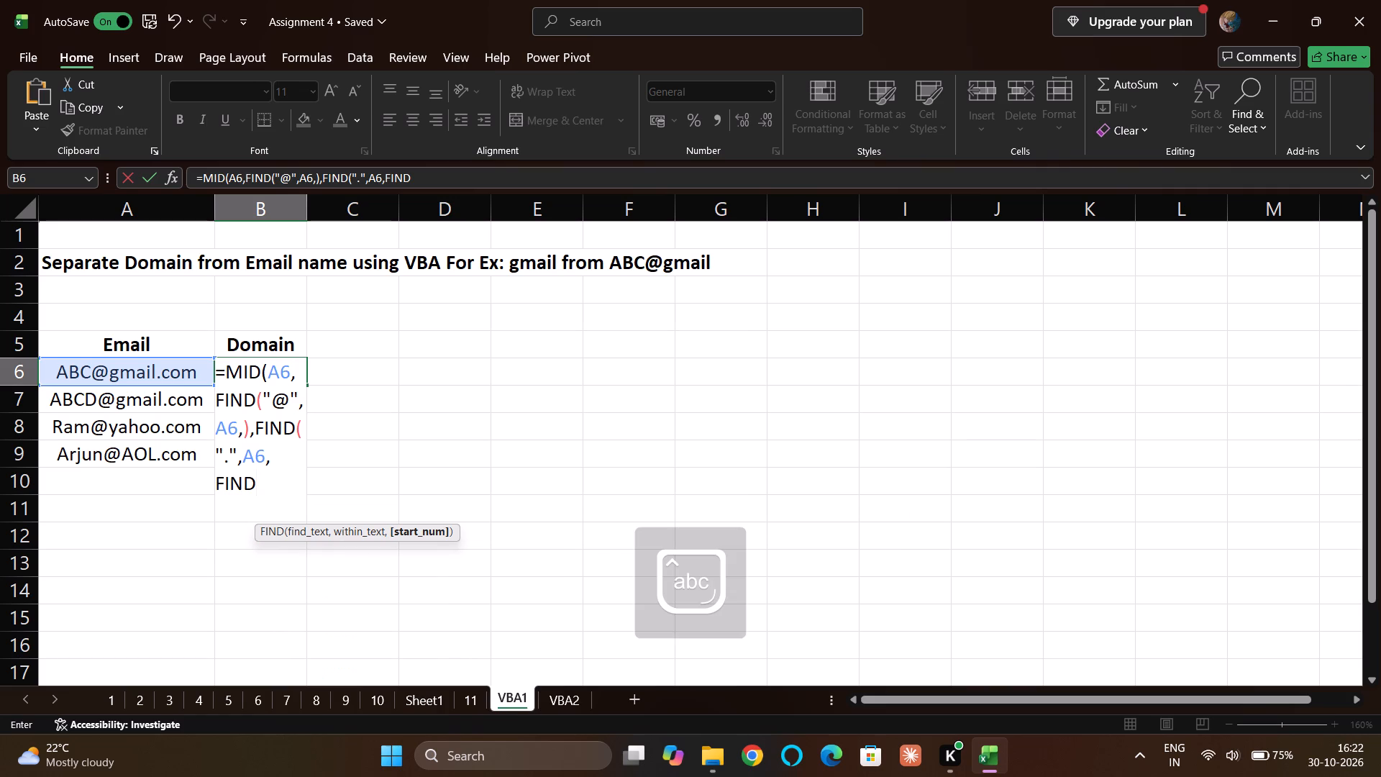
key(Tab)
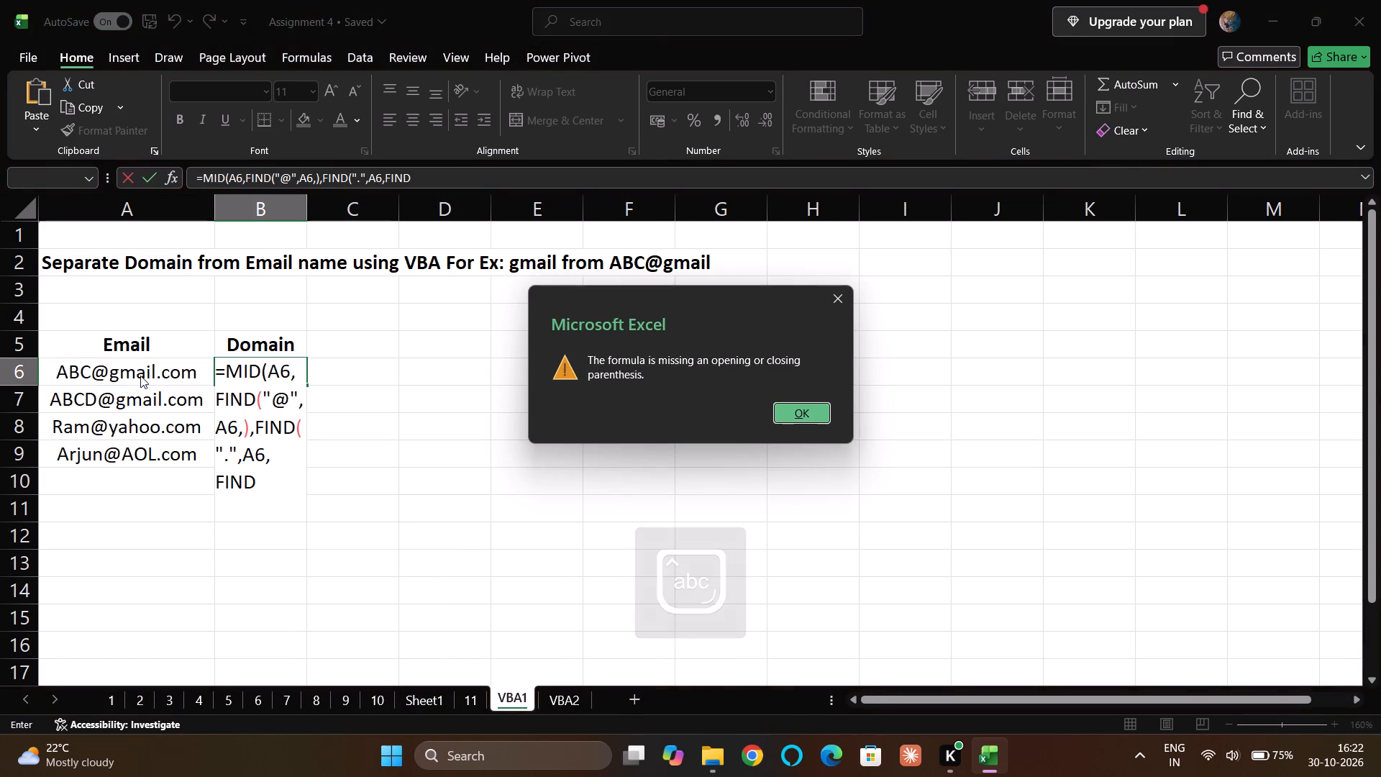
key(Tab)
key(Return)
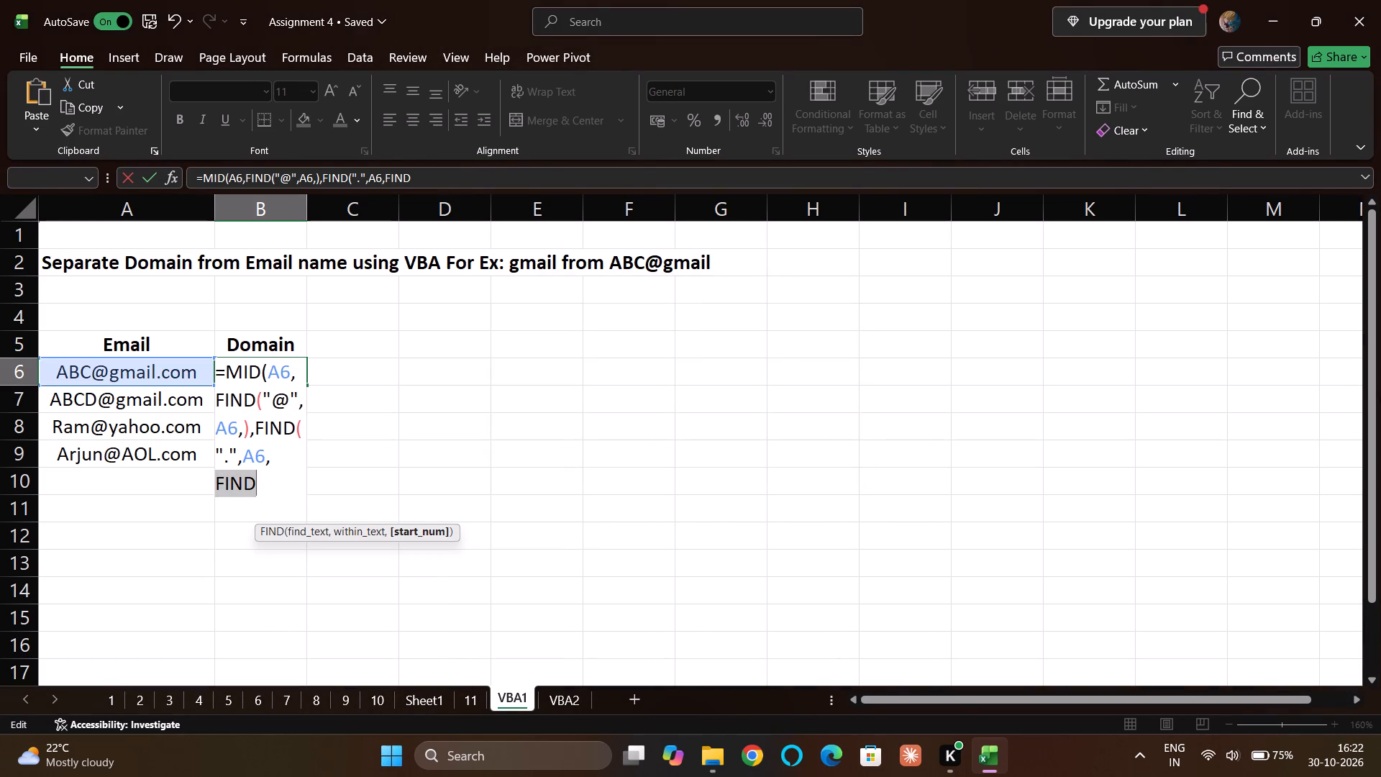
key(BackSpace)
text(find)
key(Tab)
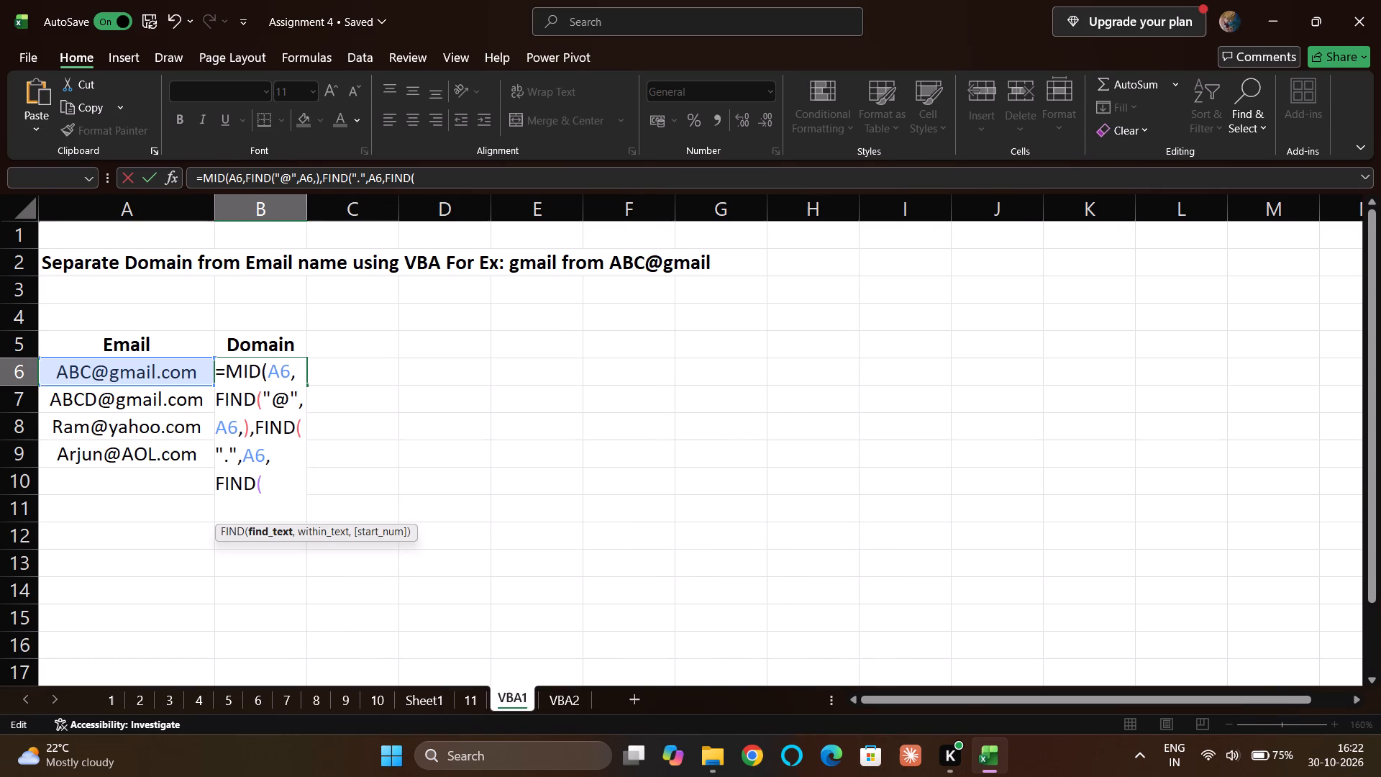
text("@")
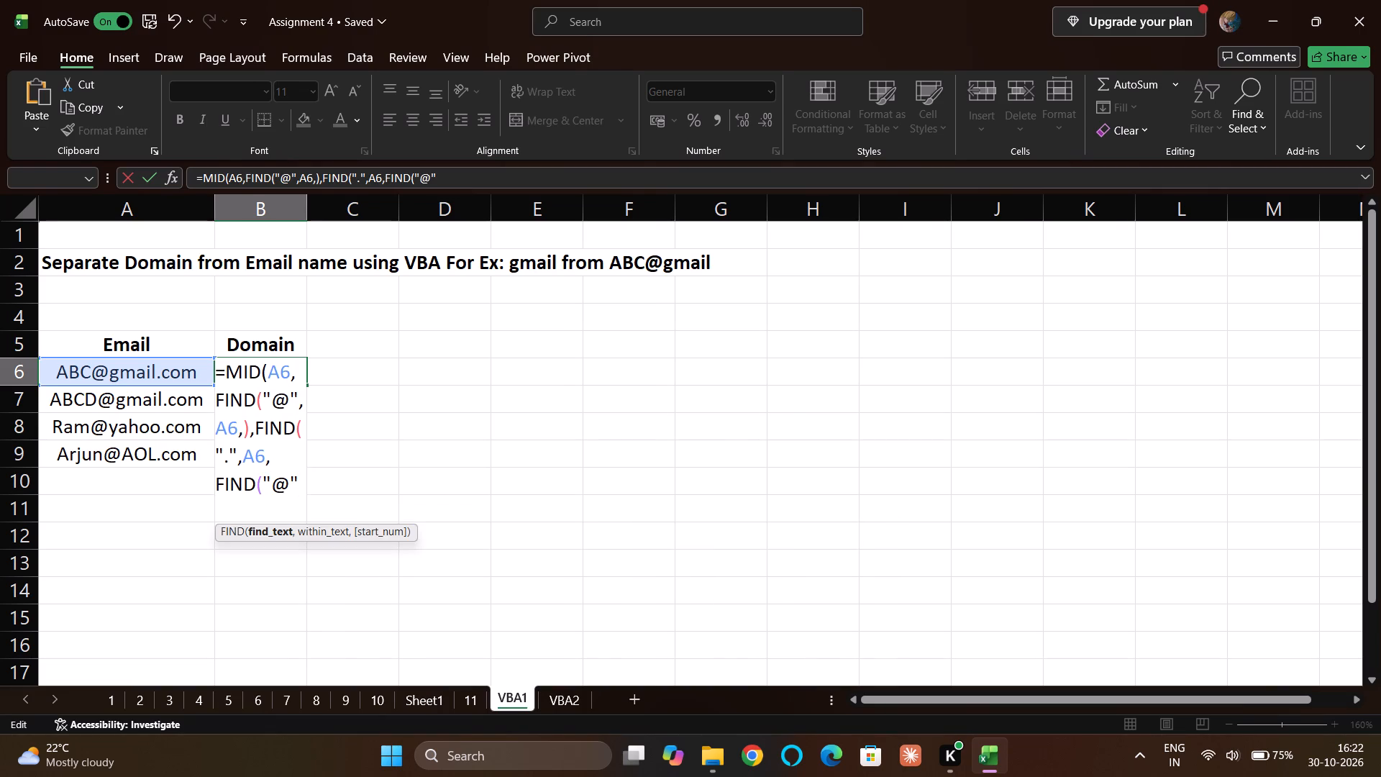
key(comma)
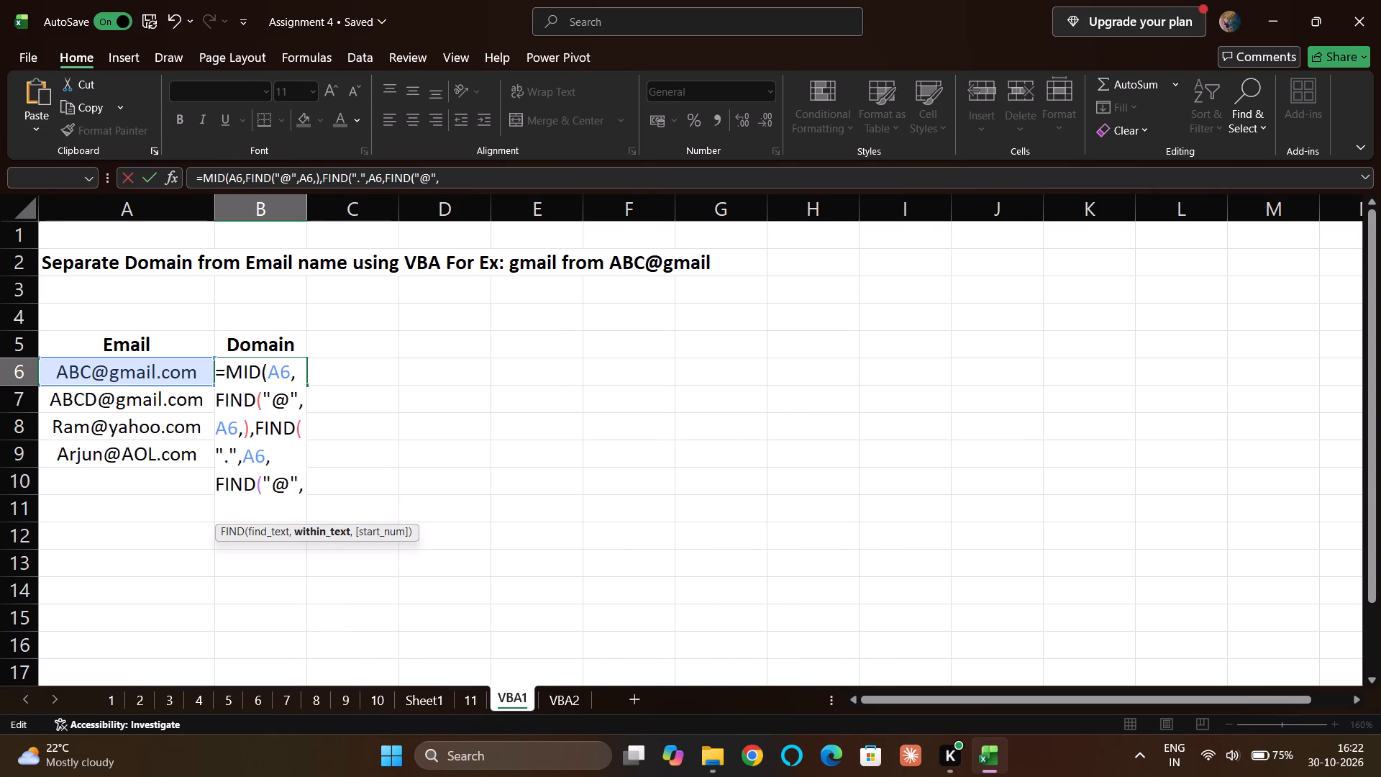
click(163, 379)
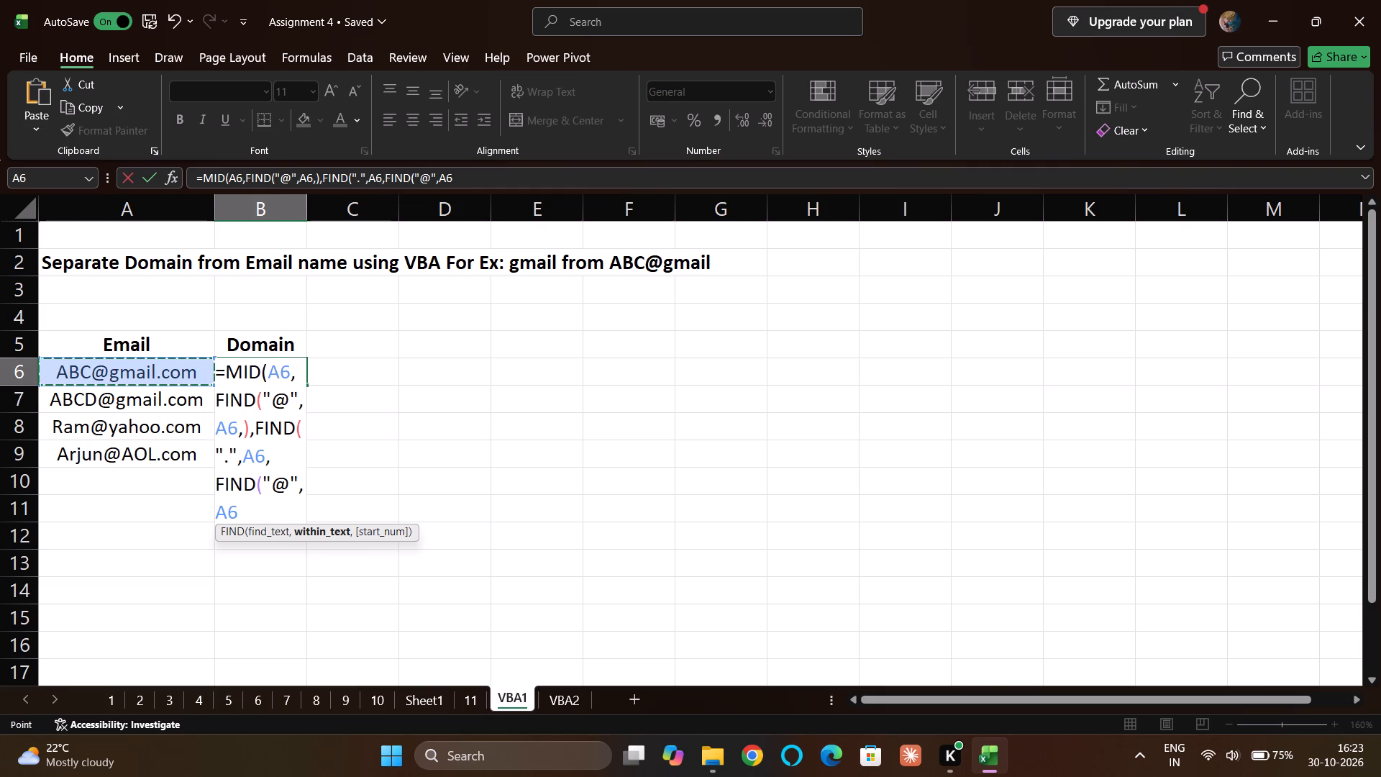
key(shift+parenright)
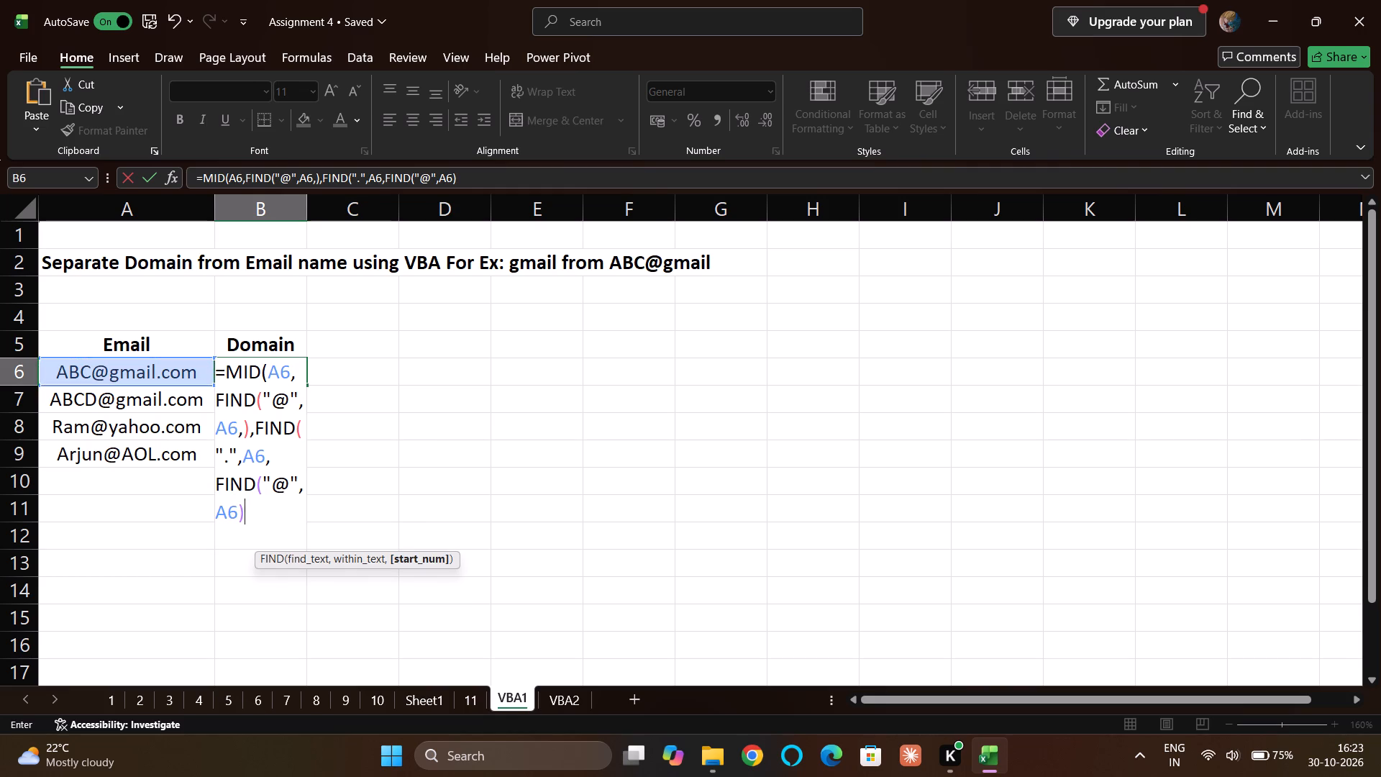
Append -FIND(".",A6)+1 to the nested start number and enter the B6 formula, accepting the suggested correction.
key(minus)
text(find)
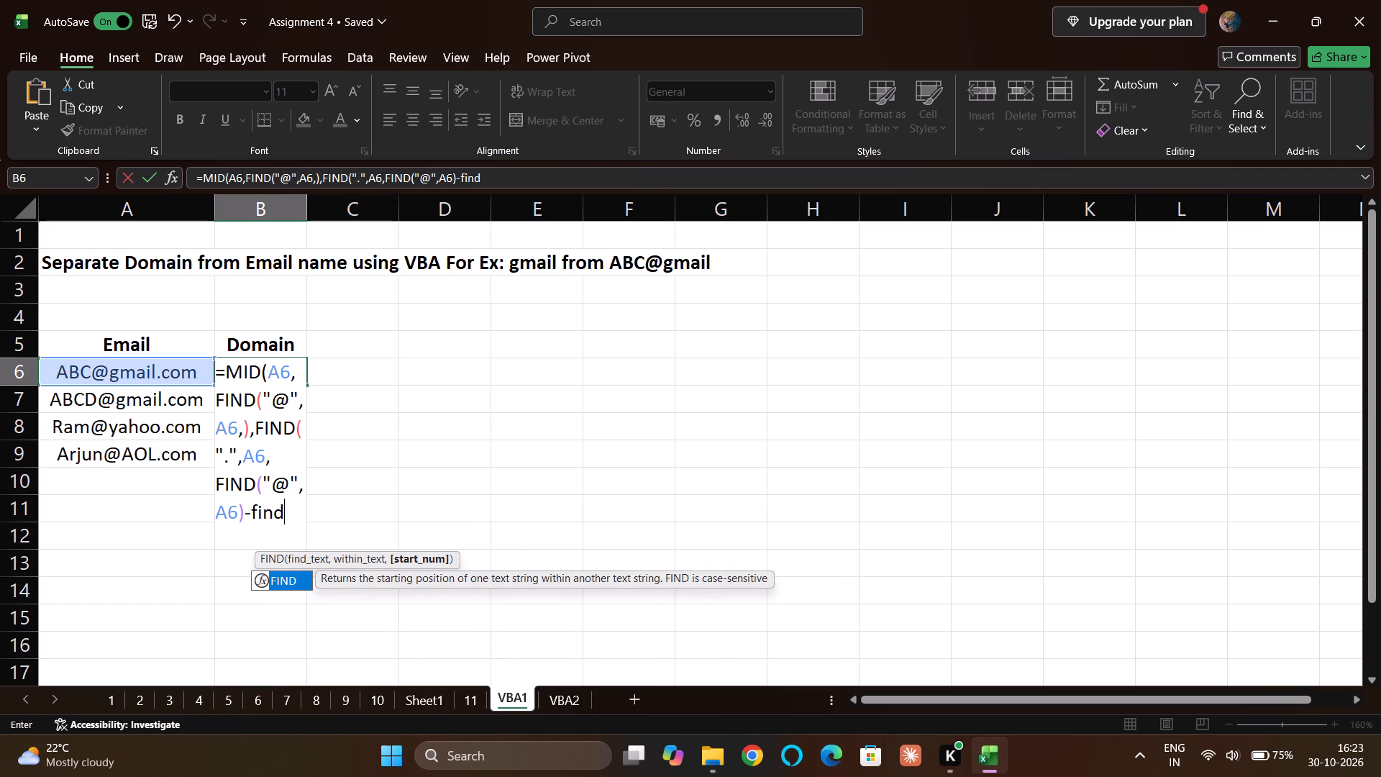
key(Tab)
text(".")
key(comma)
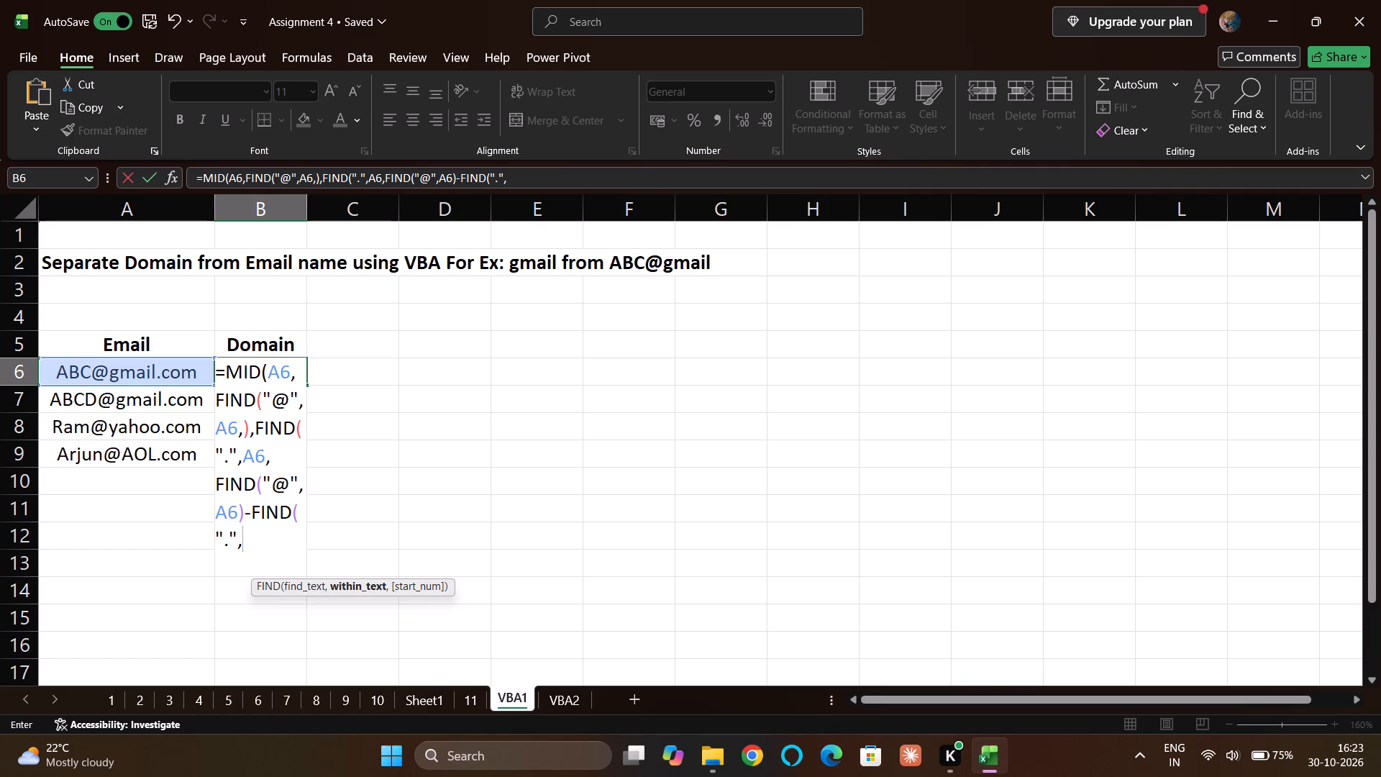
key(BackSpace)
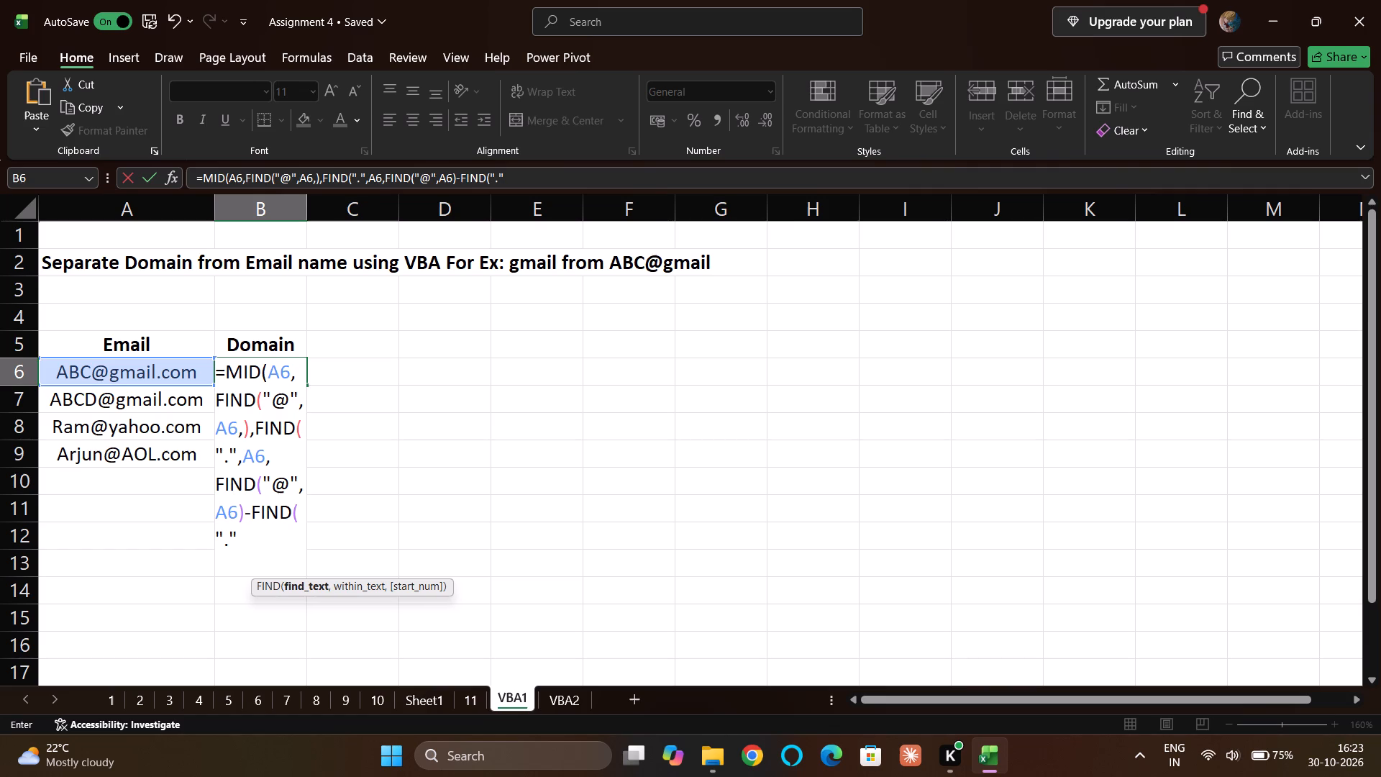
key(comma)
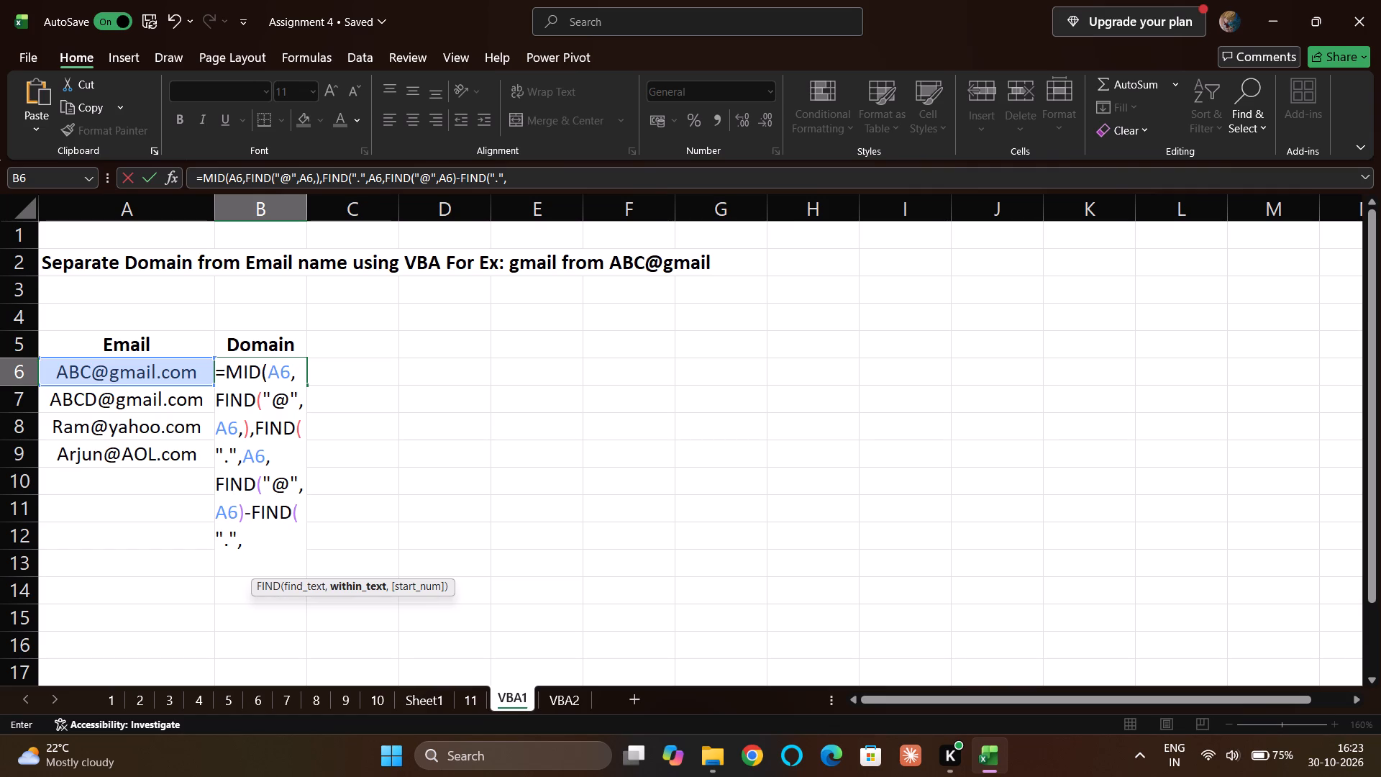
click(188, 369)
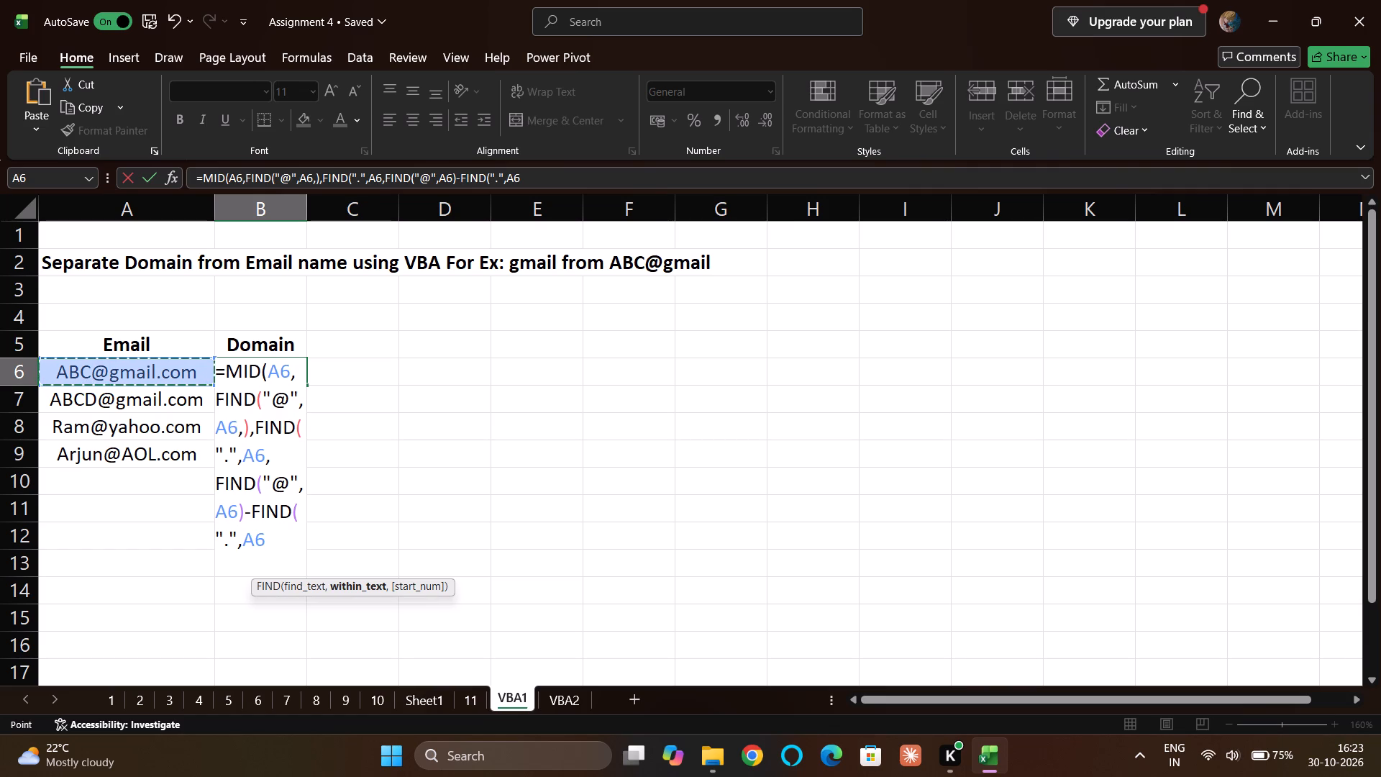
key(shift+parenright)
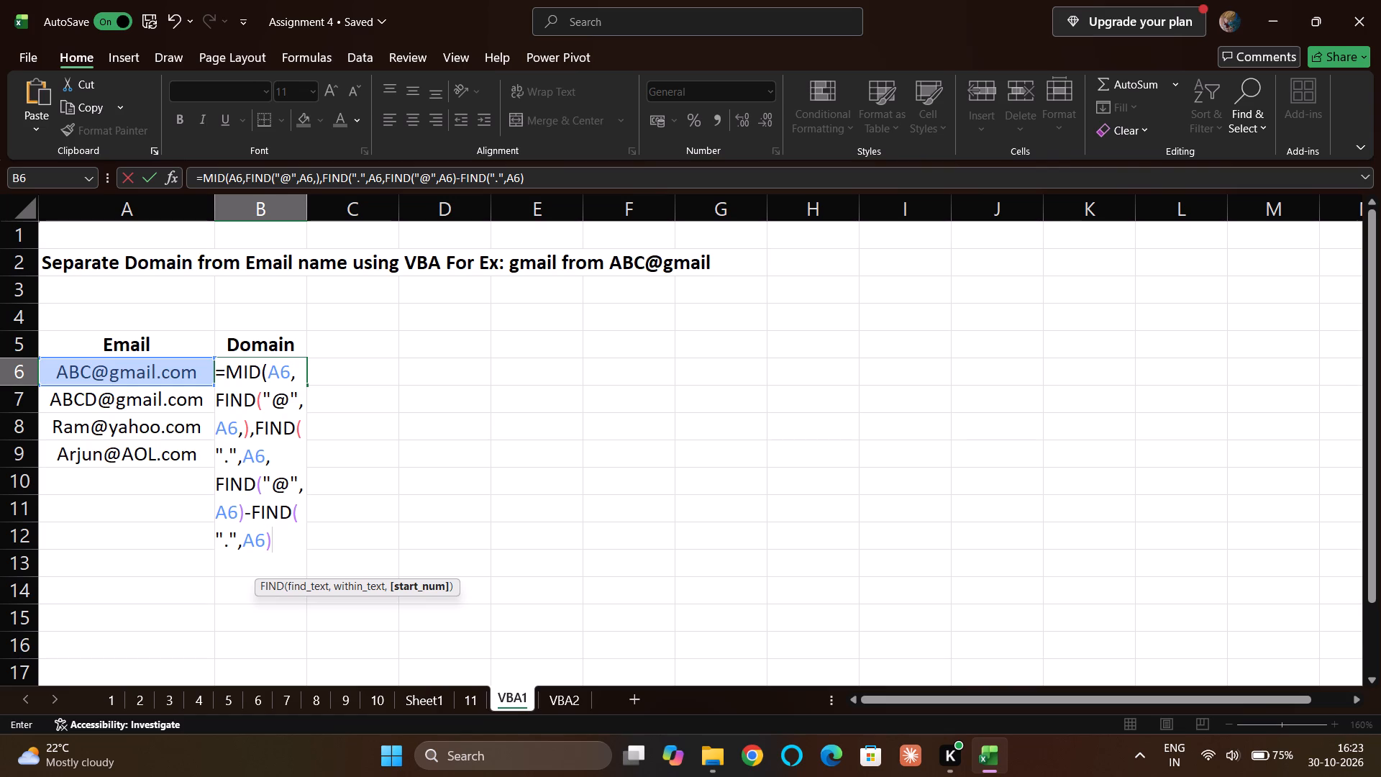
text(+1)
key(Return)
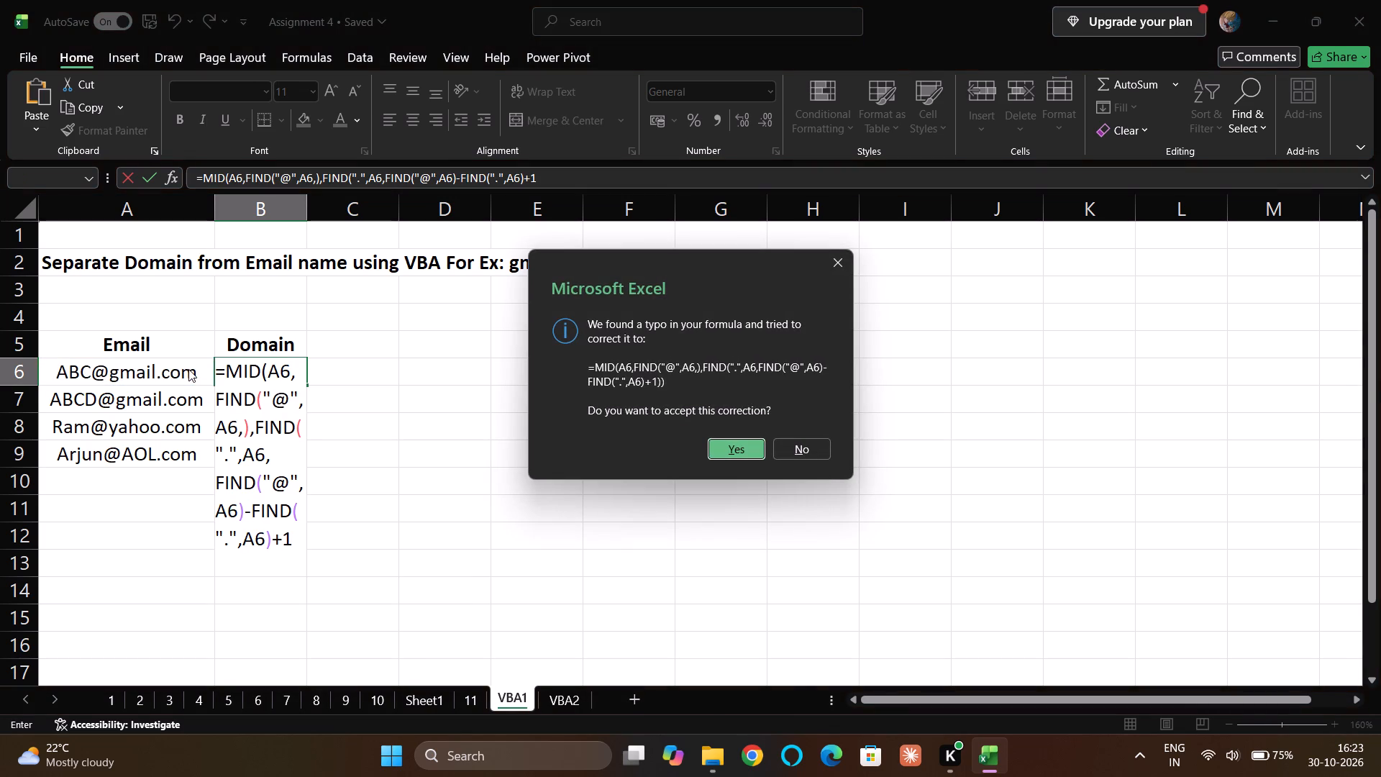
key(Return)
Delete the entire MID formula from B6, leaving the cell empty.
double_click(260, 377)
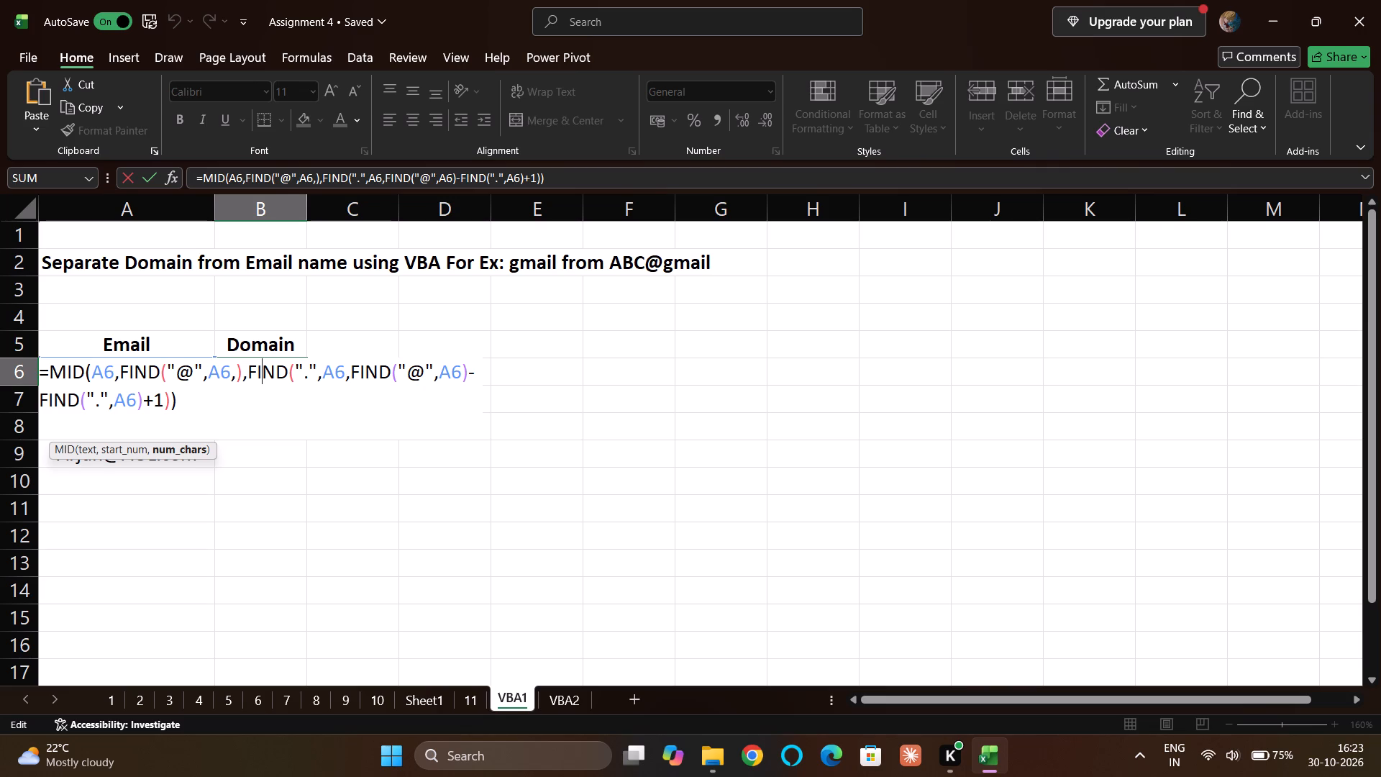
drag(177, 401, 42, 366)
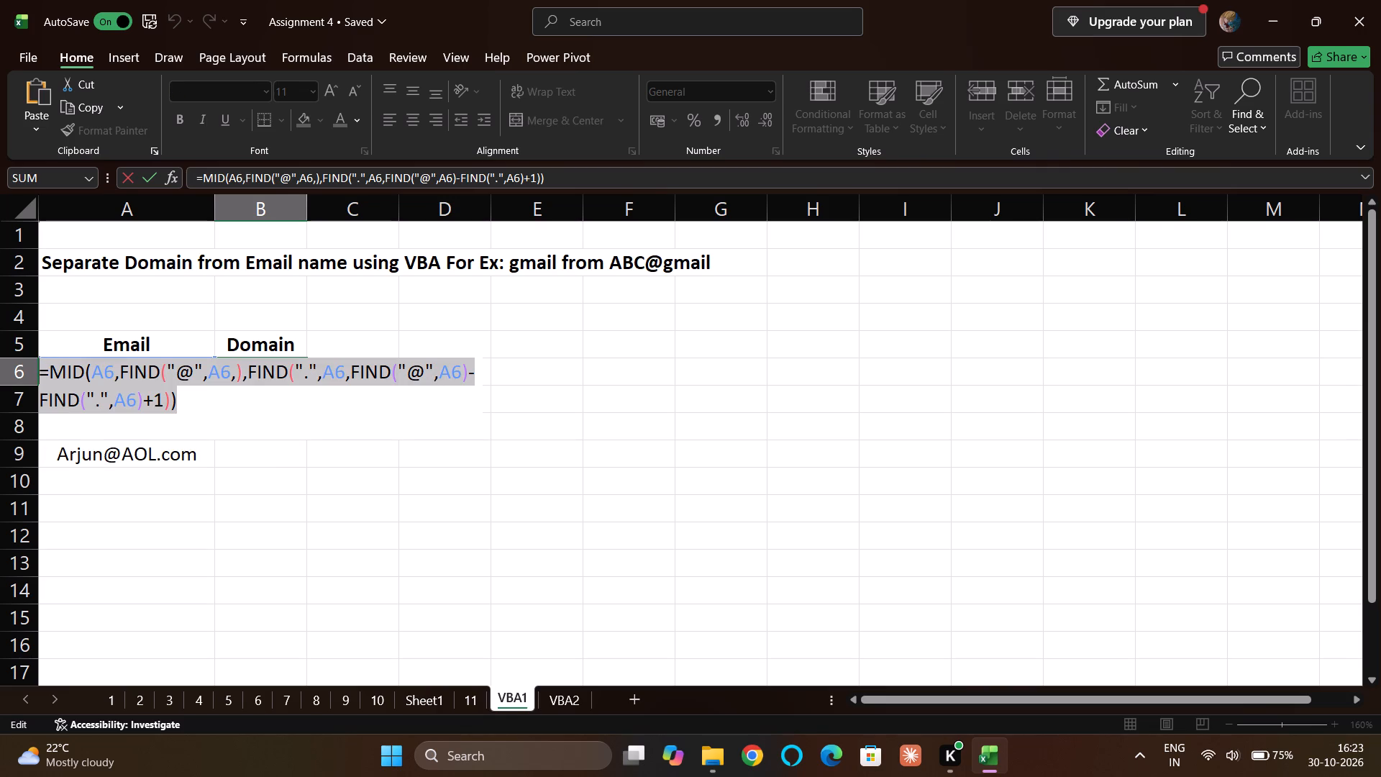
key(BackSpace)
click(452, 355)
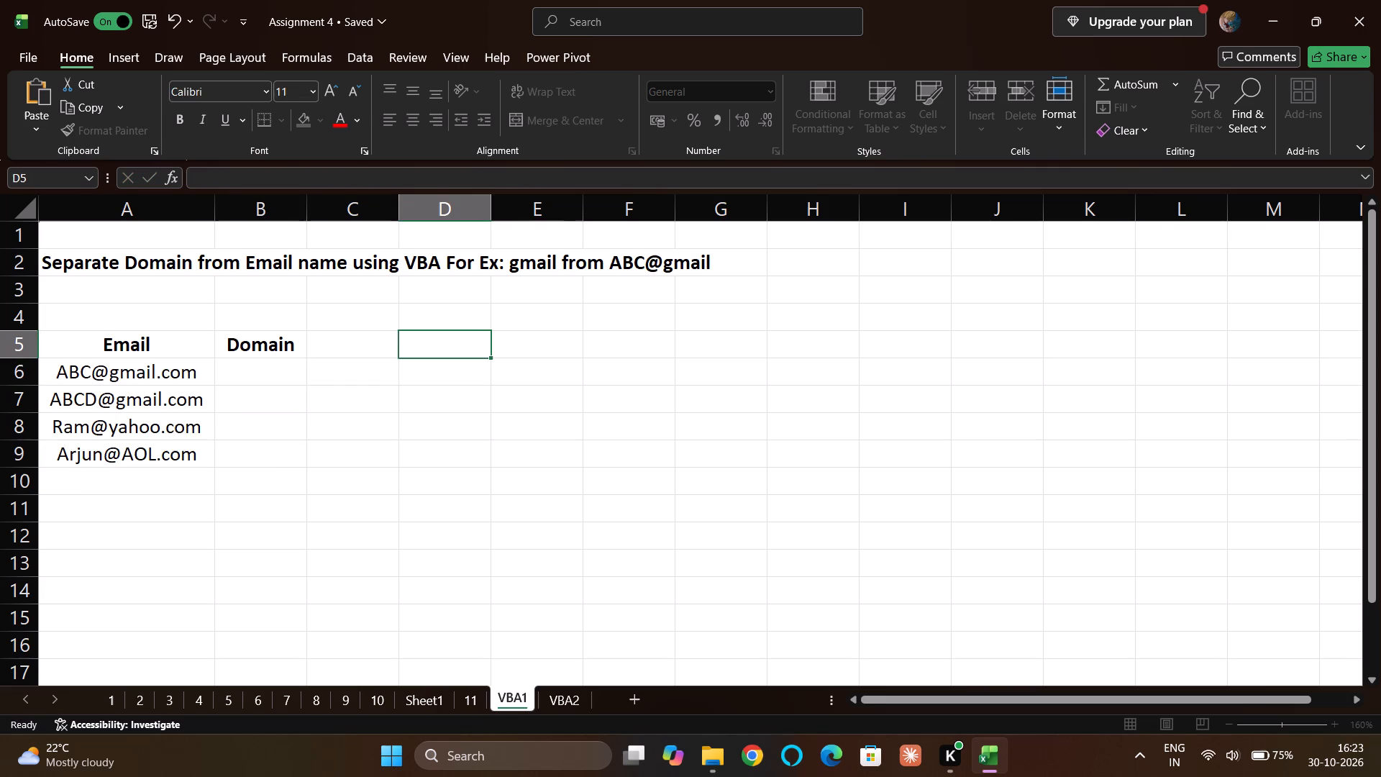
Enter a helper formula in C6 that finds the position of "@" in A6: =FIND("@",A6).
click(396, 376)
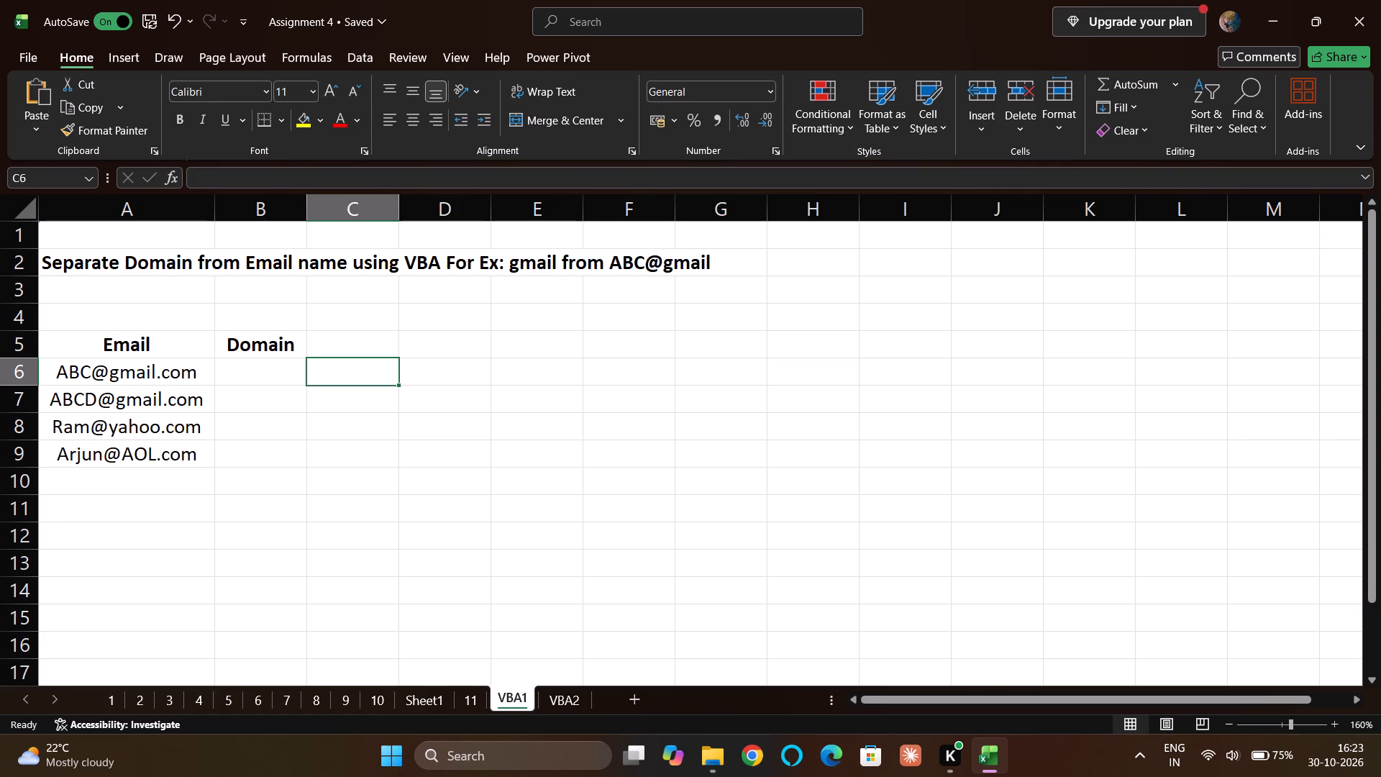
text(=find)
key(Tab)
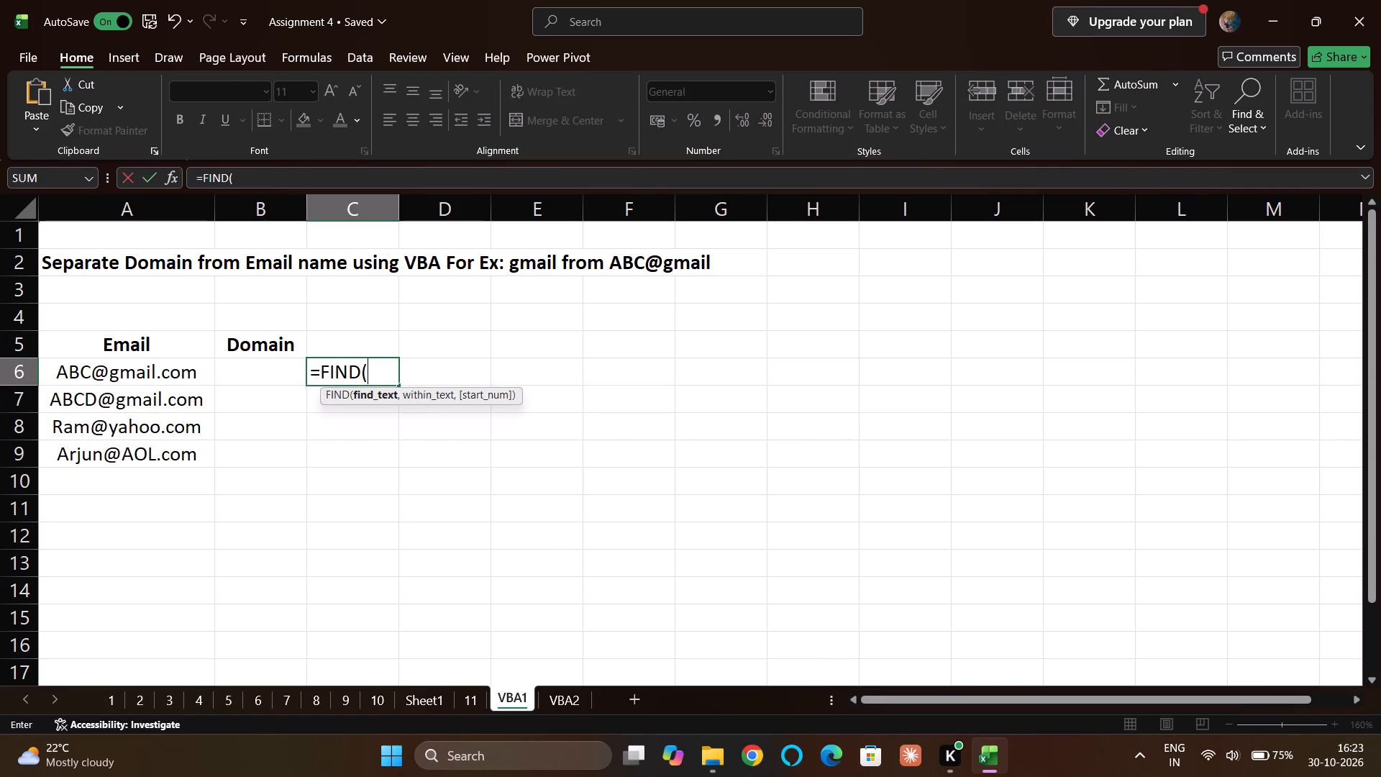
text("@",)
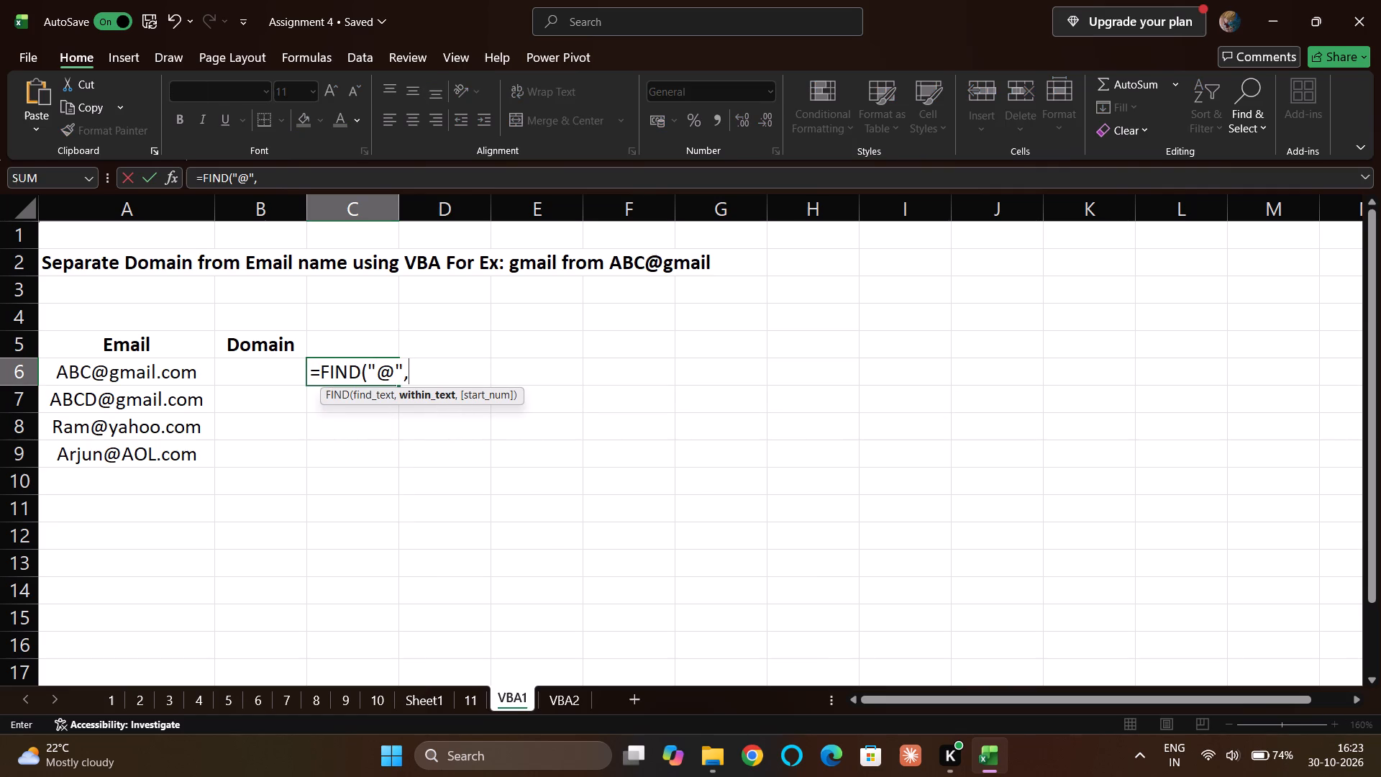
click(185, 379)
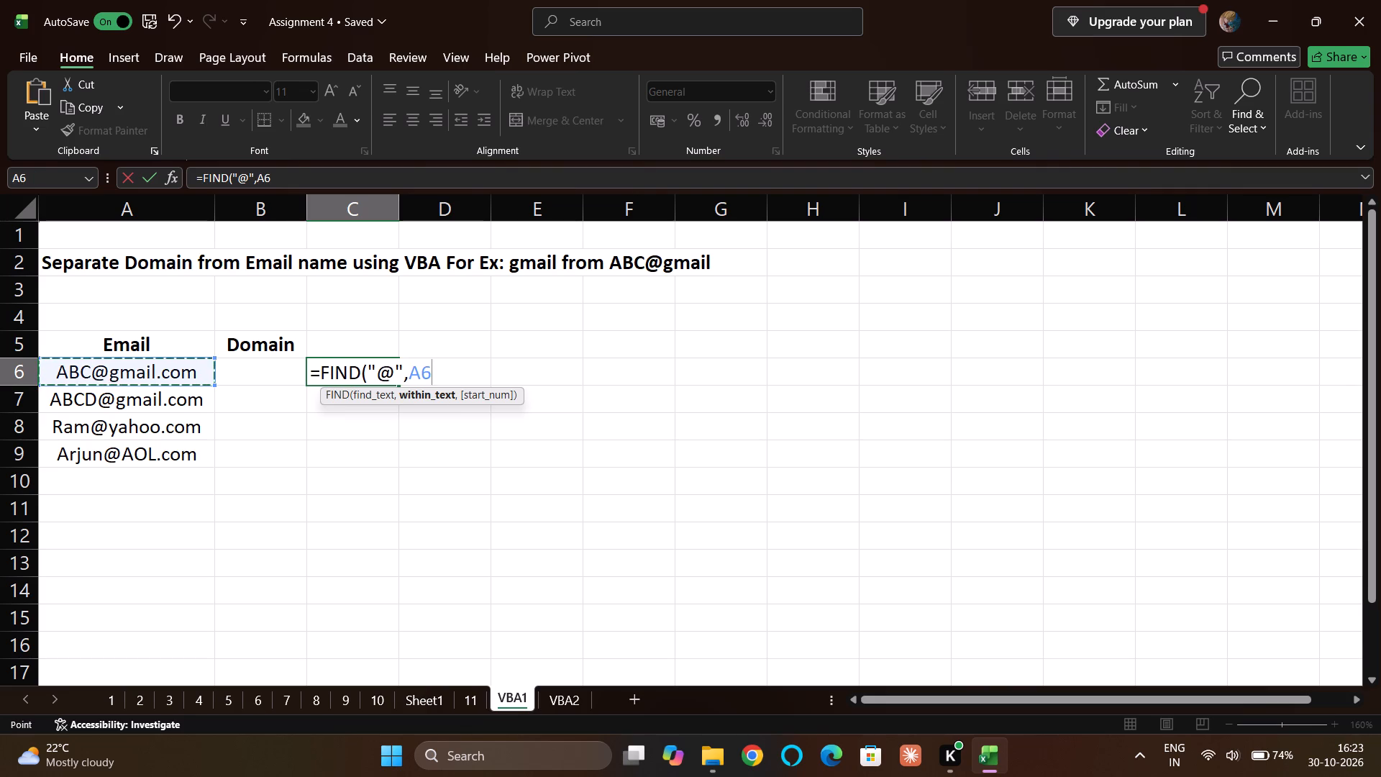
key(0)
key(BackSpace)
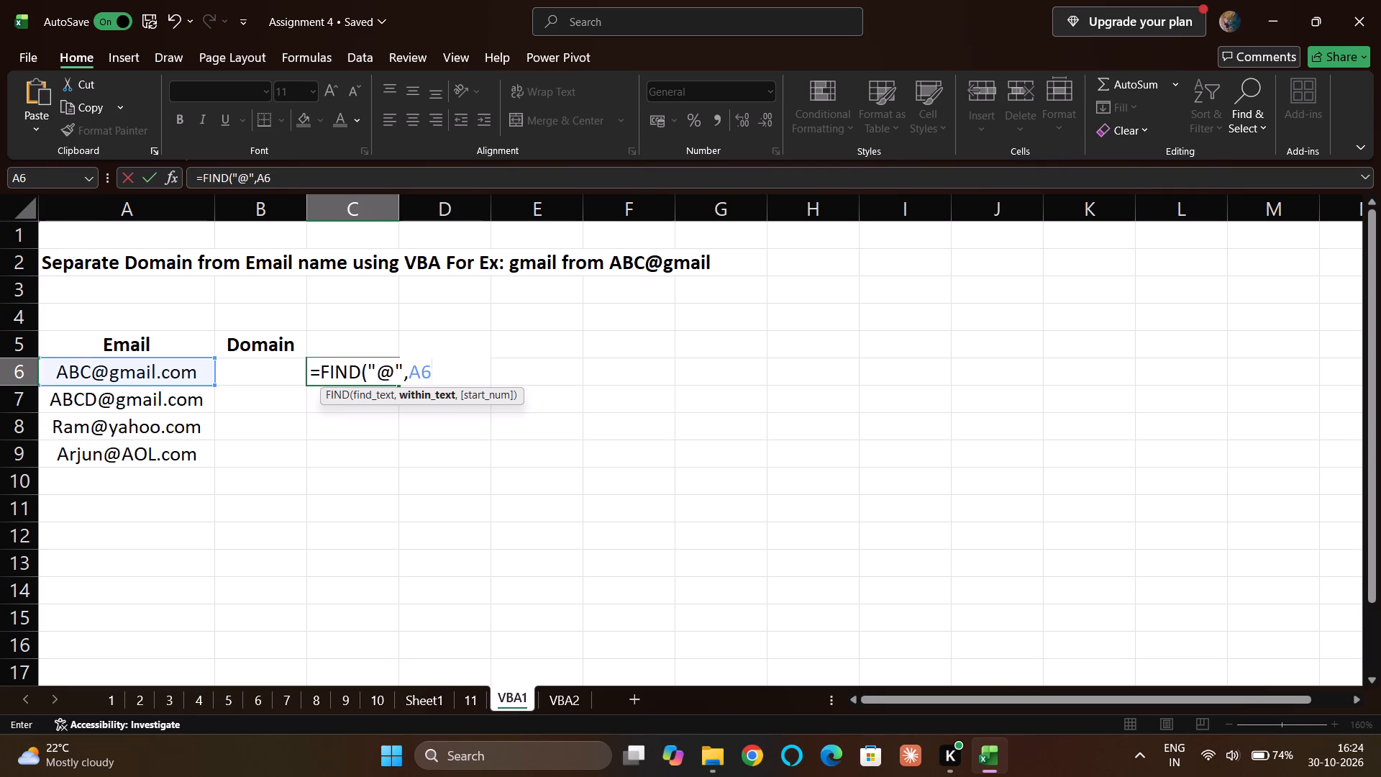
key(Return)
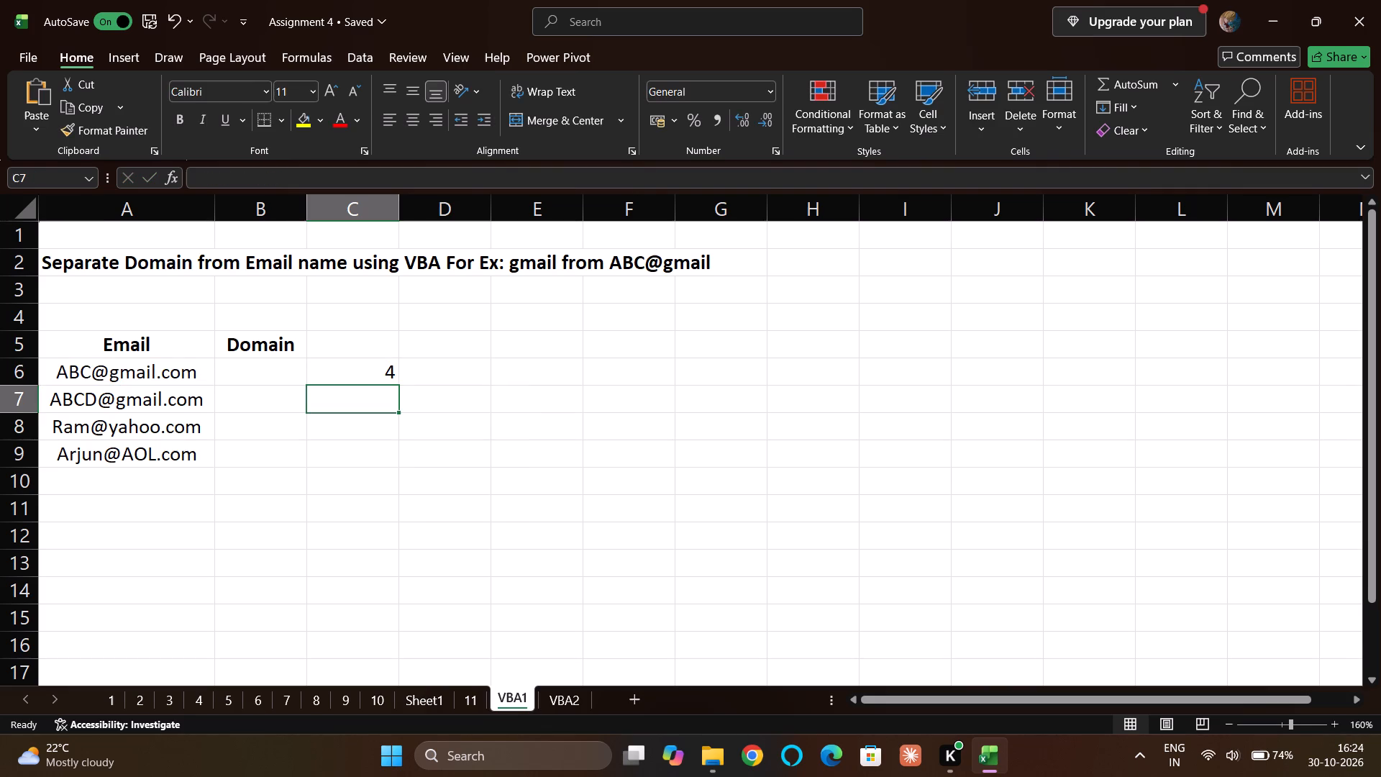
Enter a helper formula in D6 that finds the position of "." in A6: =FIND(".",A6).
click(444, 369)
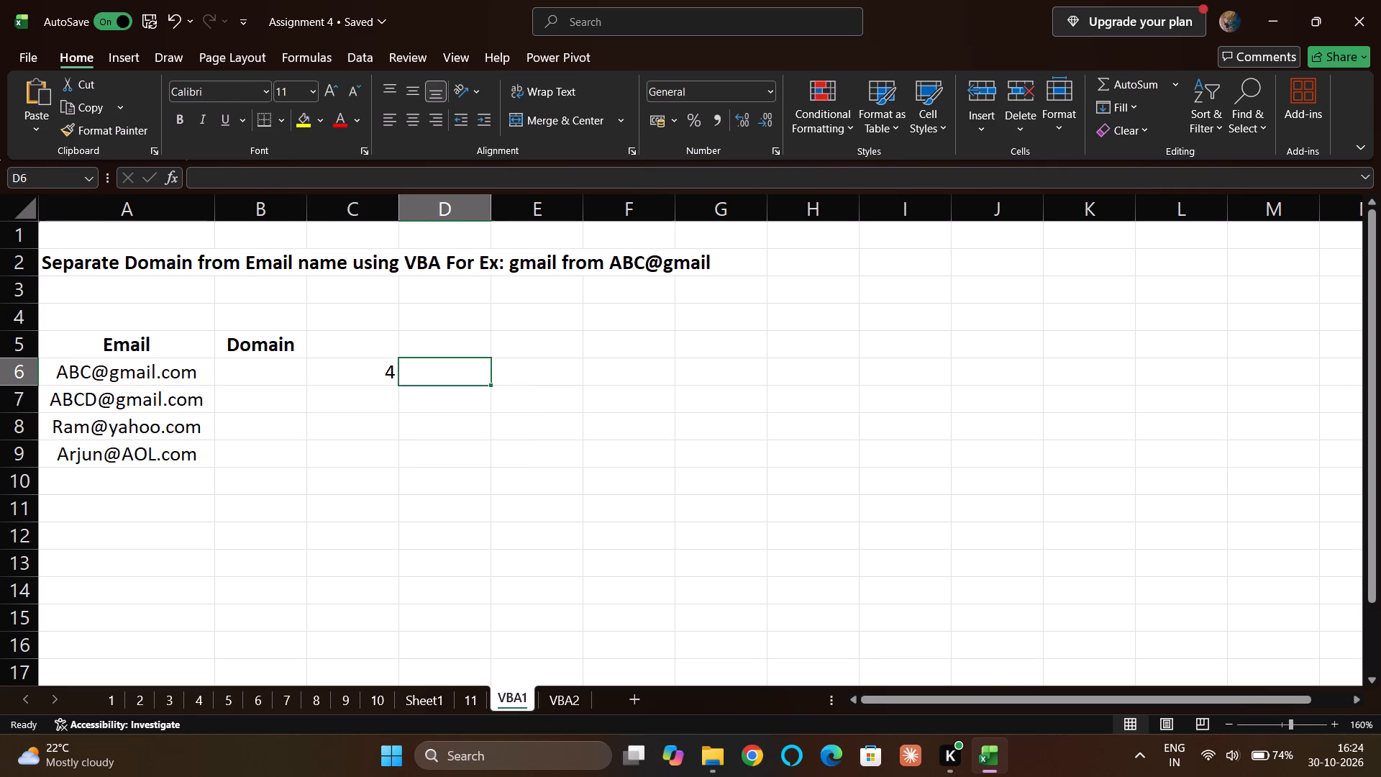
text(fins)
key(BackSpace)
key(BackSpace)
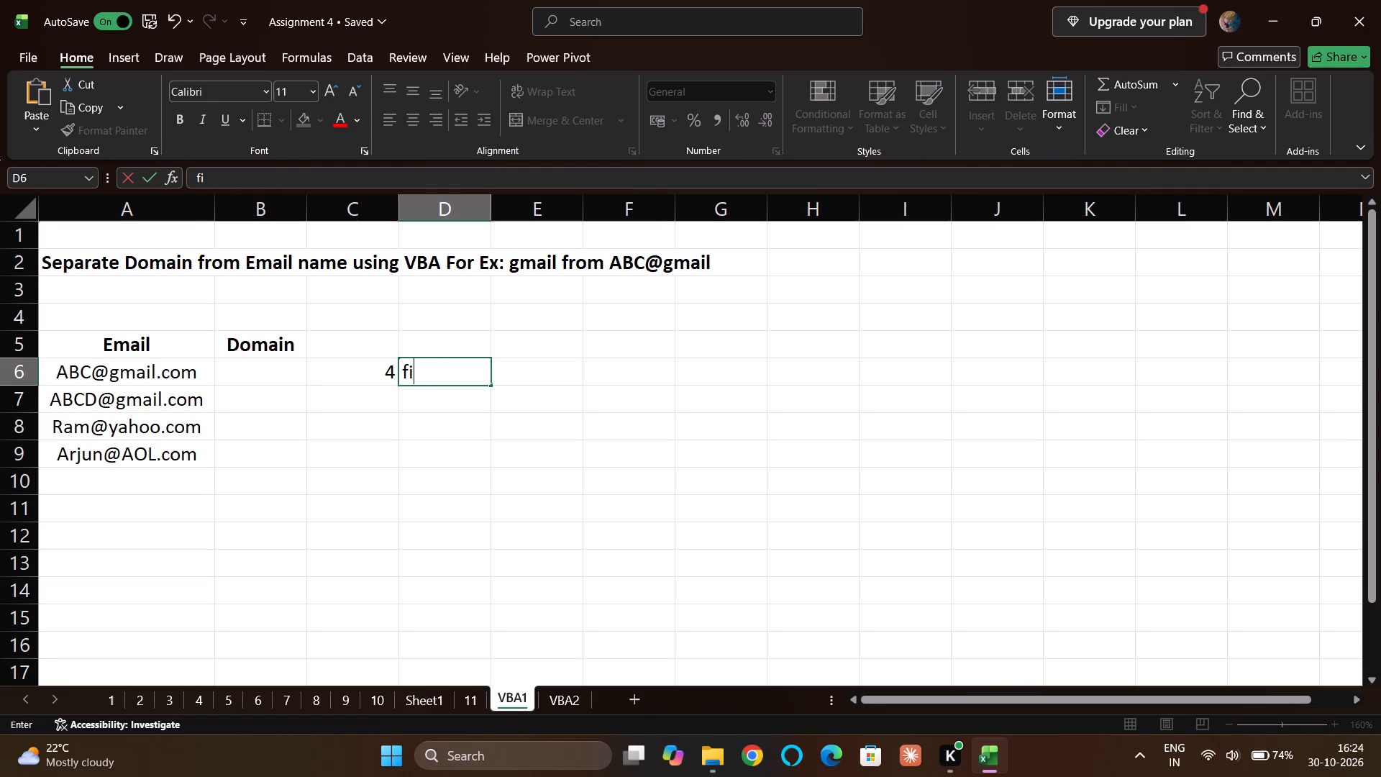
text(nd)
key(BackSpace)
key(BackSpace)
key(BackSpace)
key(BackSpace)
text(=find)
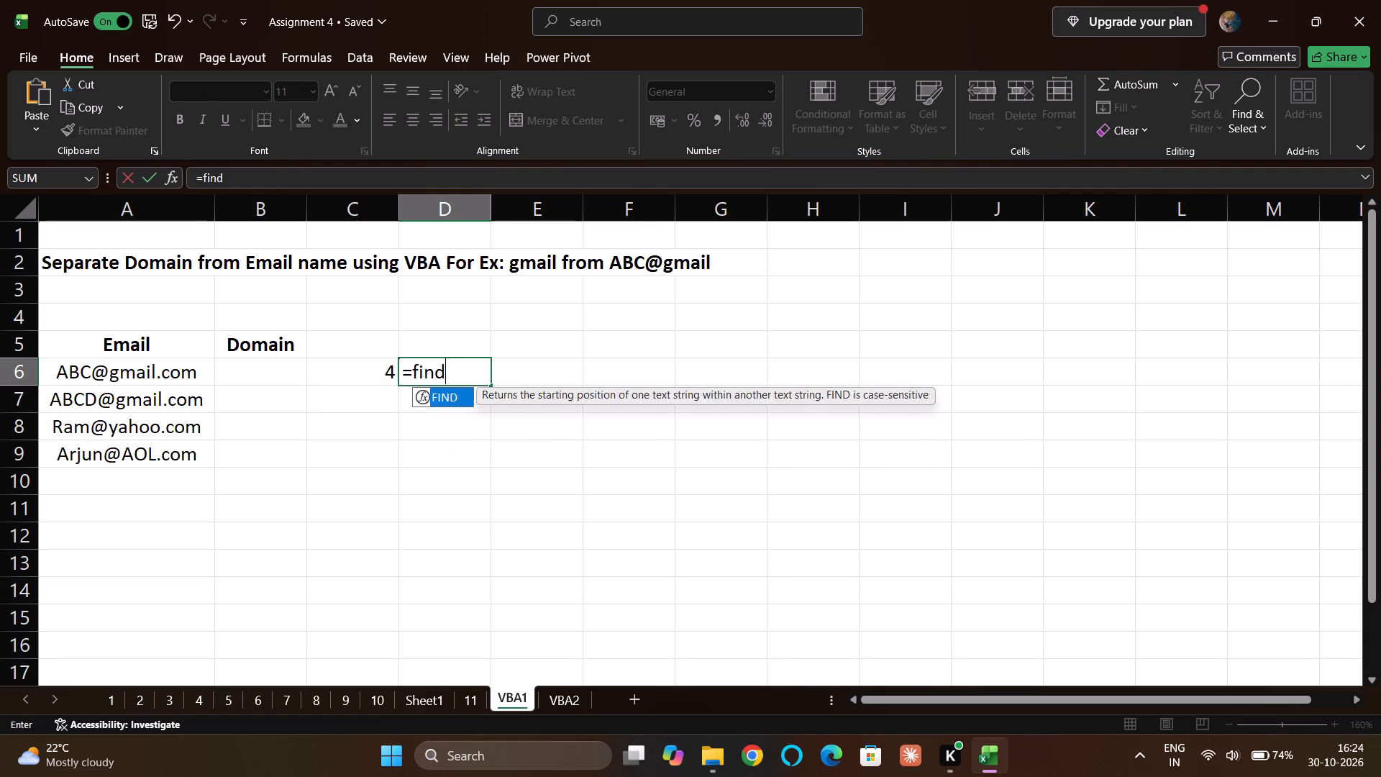
key(Tab)
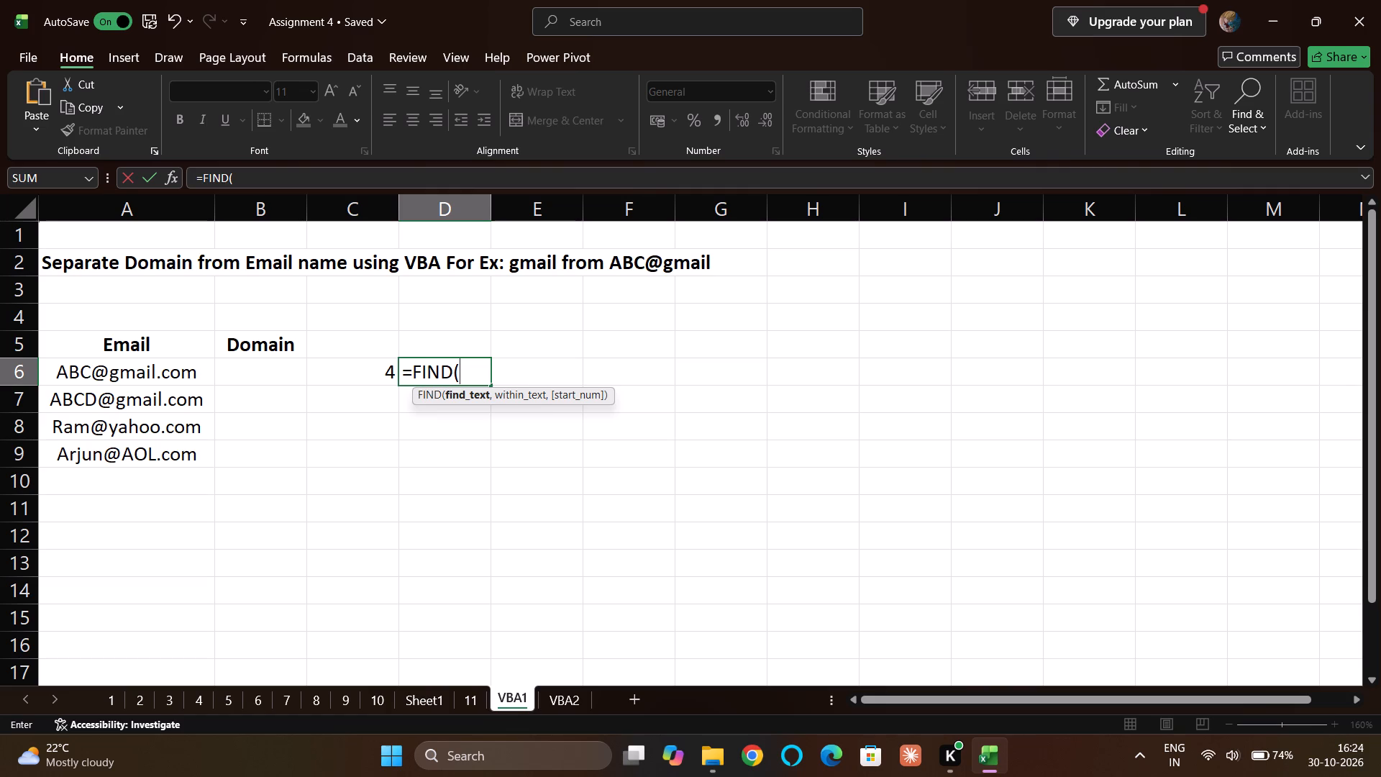
text(".")
key(comma)
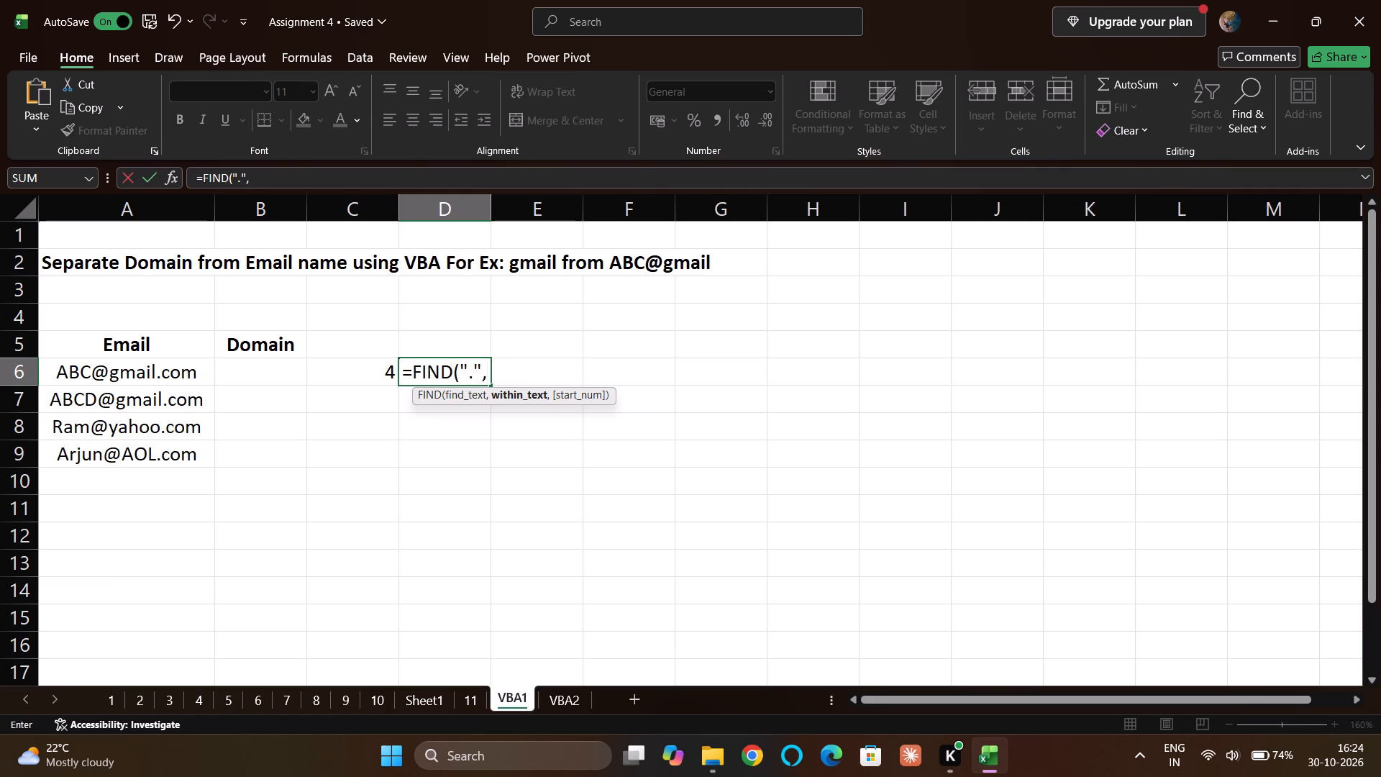
click(172, 381)
key(Tab)
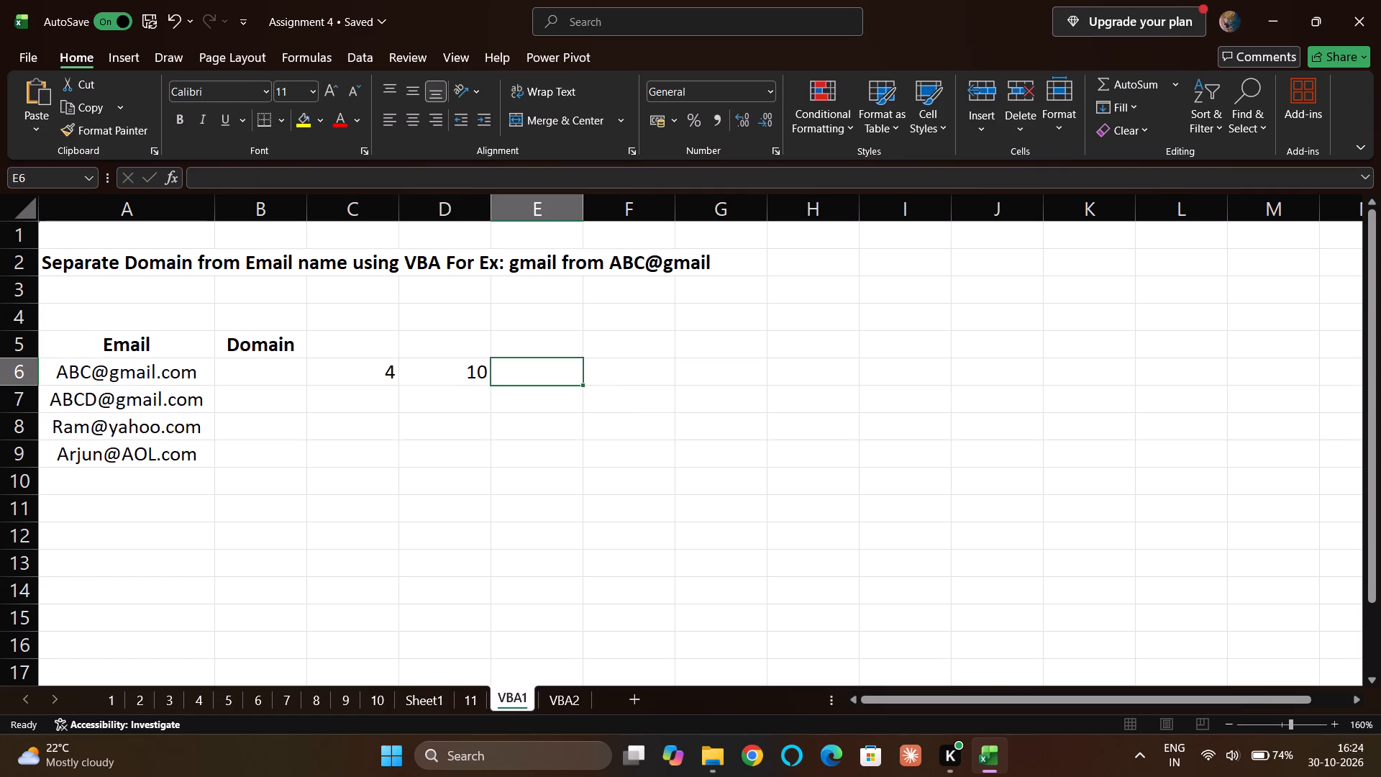
Enter a helper formula in E6 that subtracts the "@" position from the "." position and adds one: =D6-C6+1.
click(521, 377)
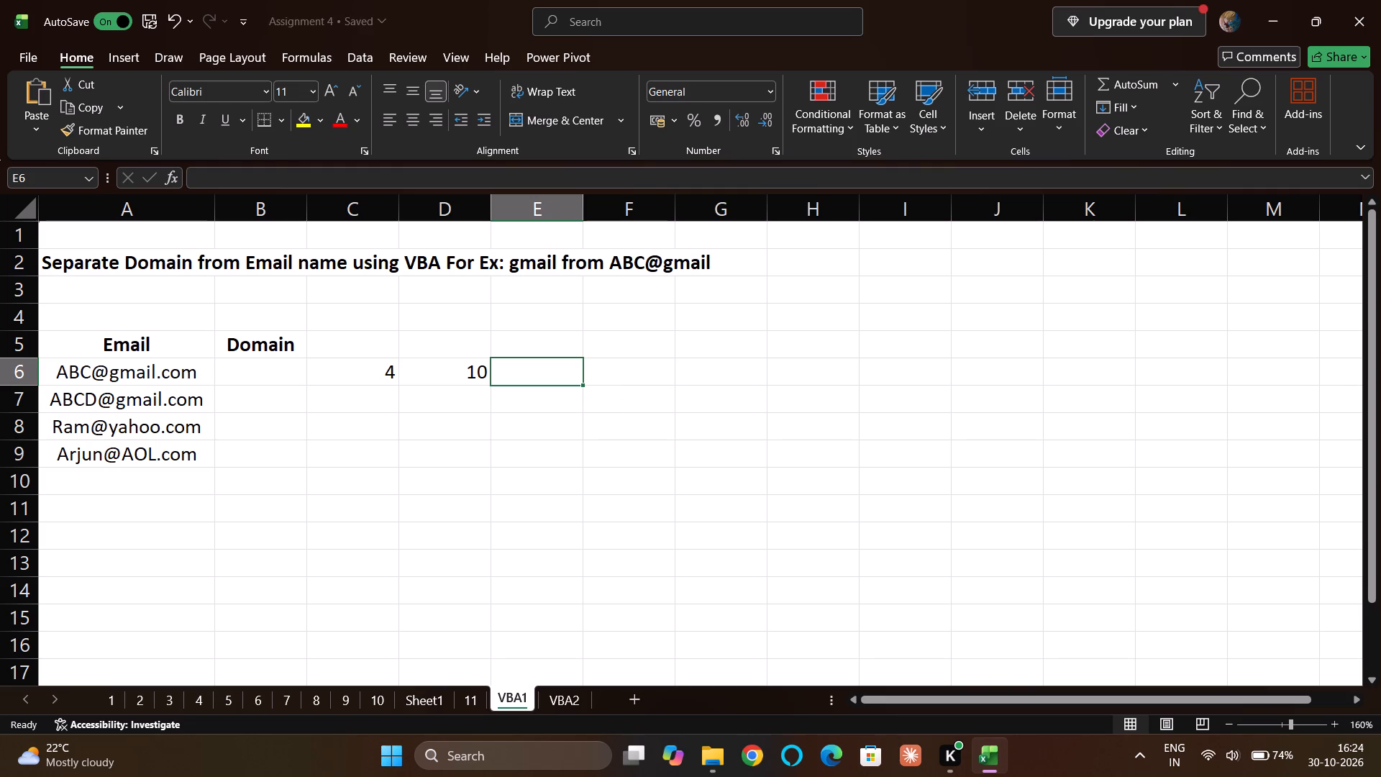
click(521, 377)
double_click(521, 377)
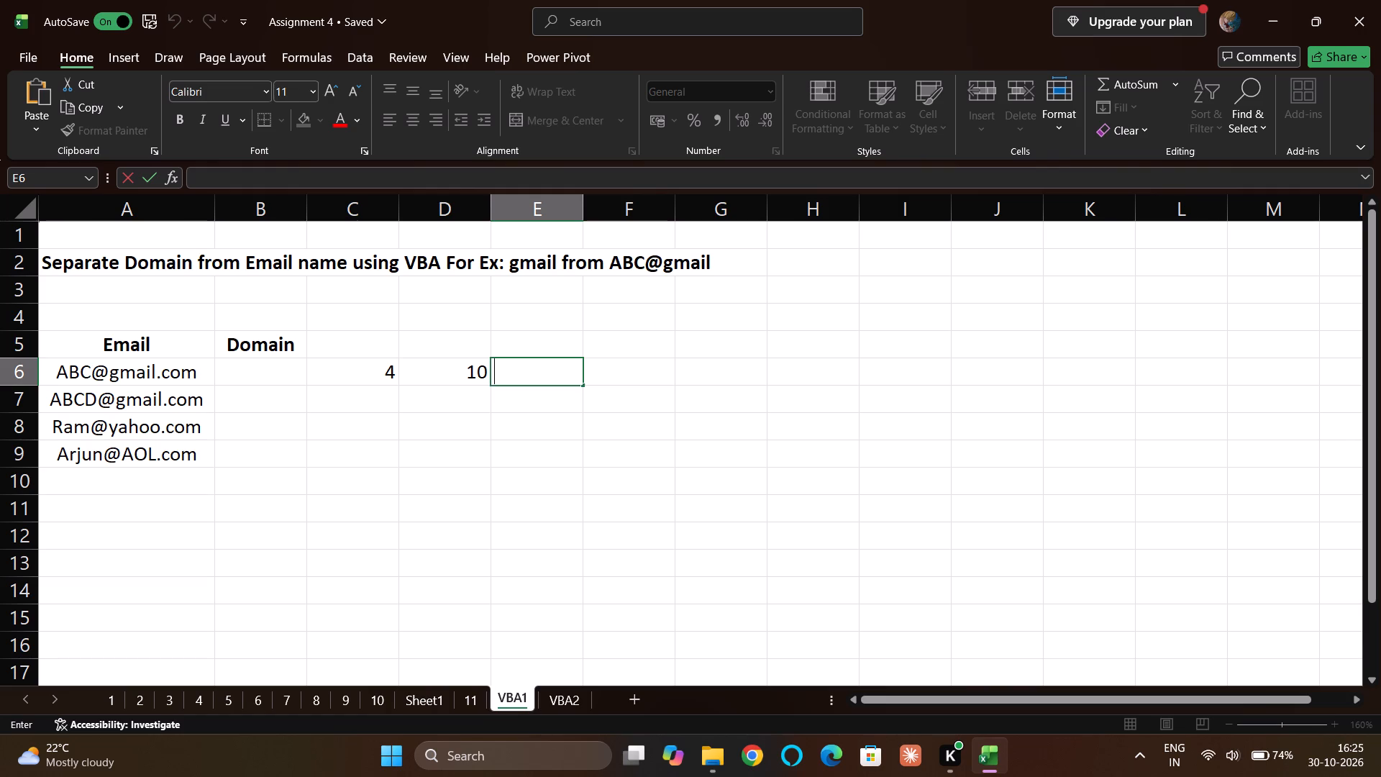
click(462, 381)
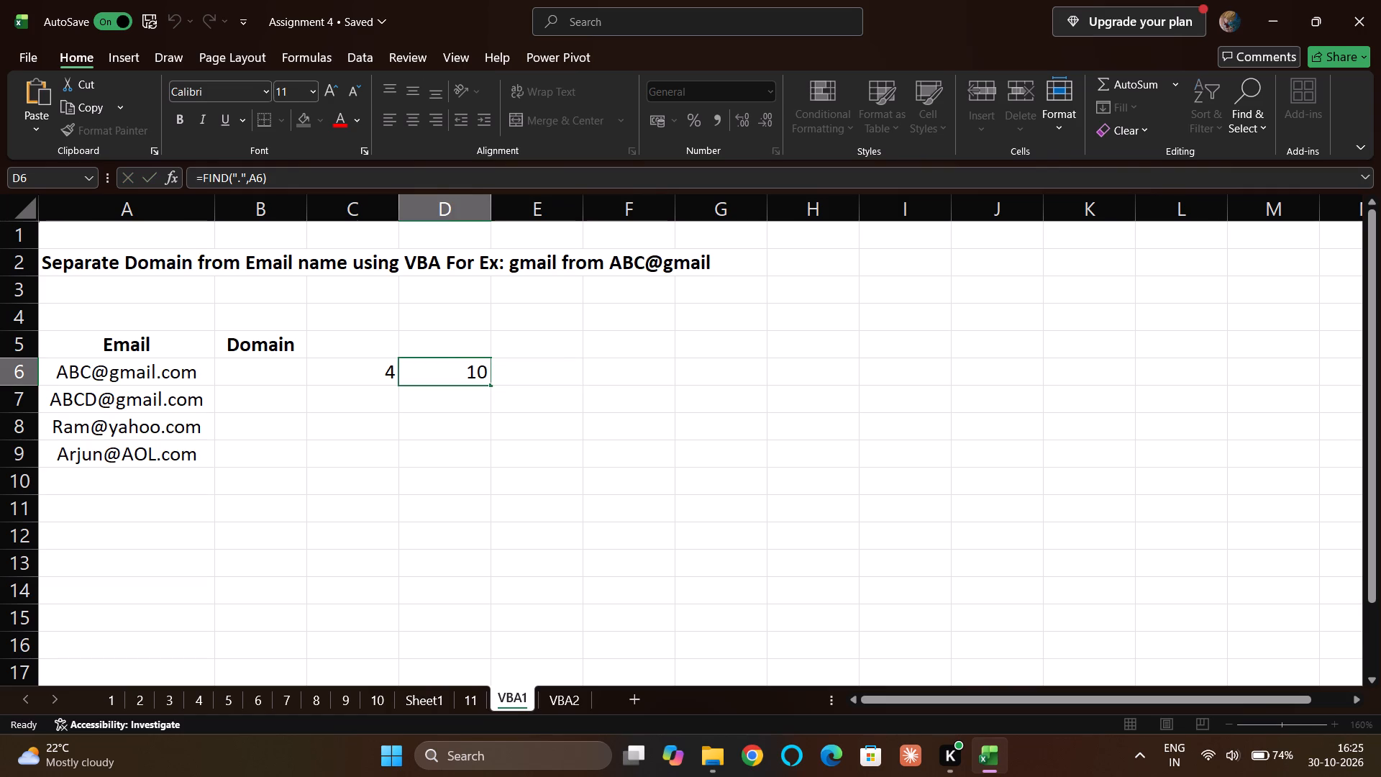
click(534, 383)
key(equal)
click(471, 374)
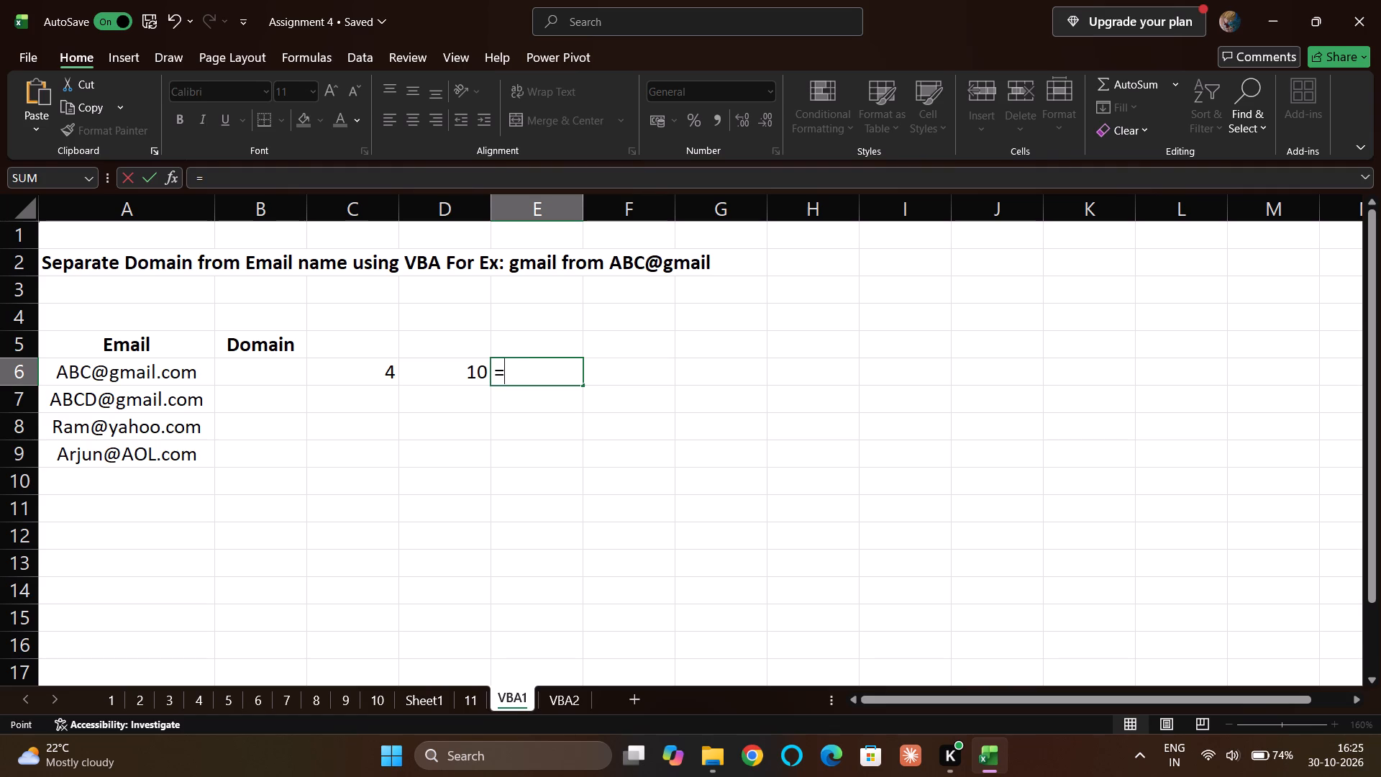
key(minus)
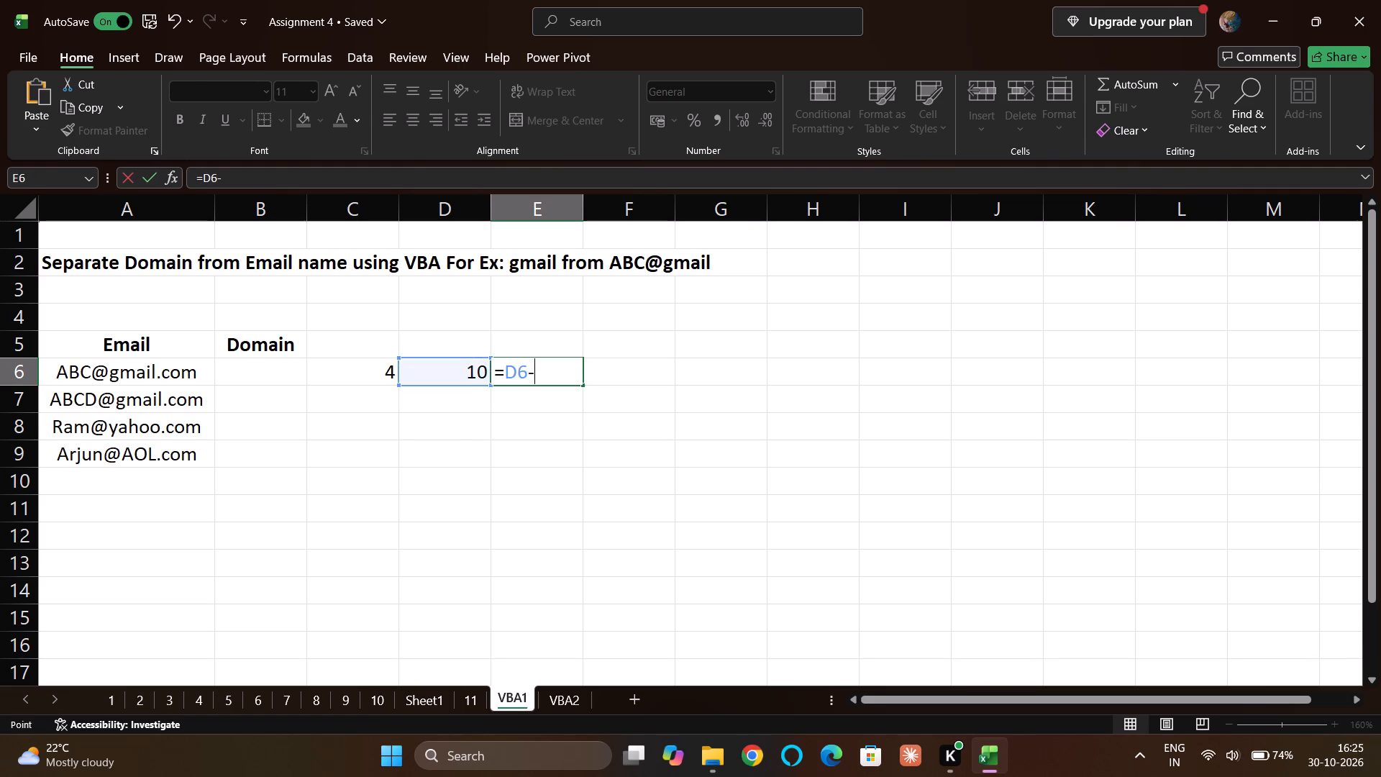
click(376, 375)
text(+1)
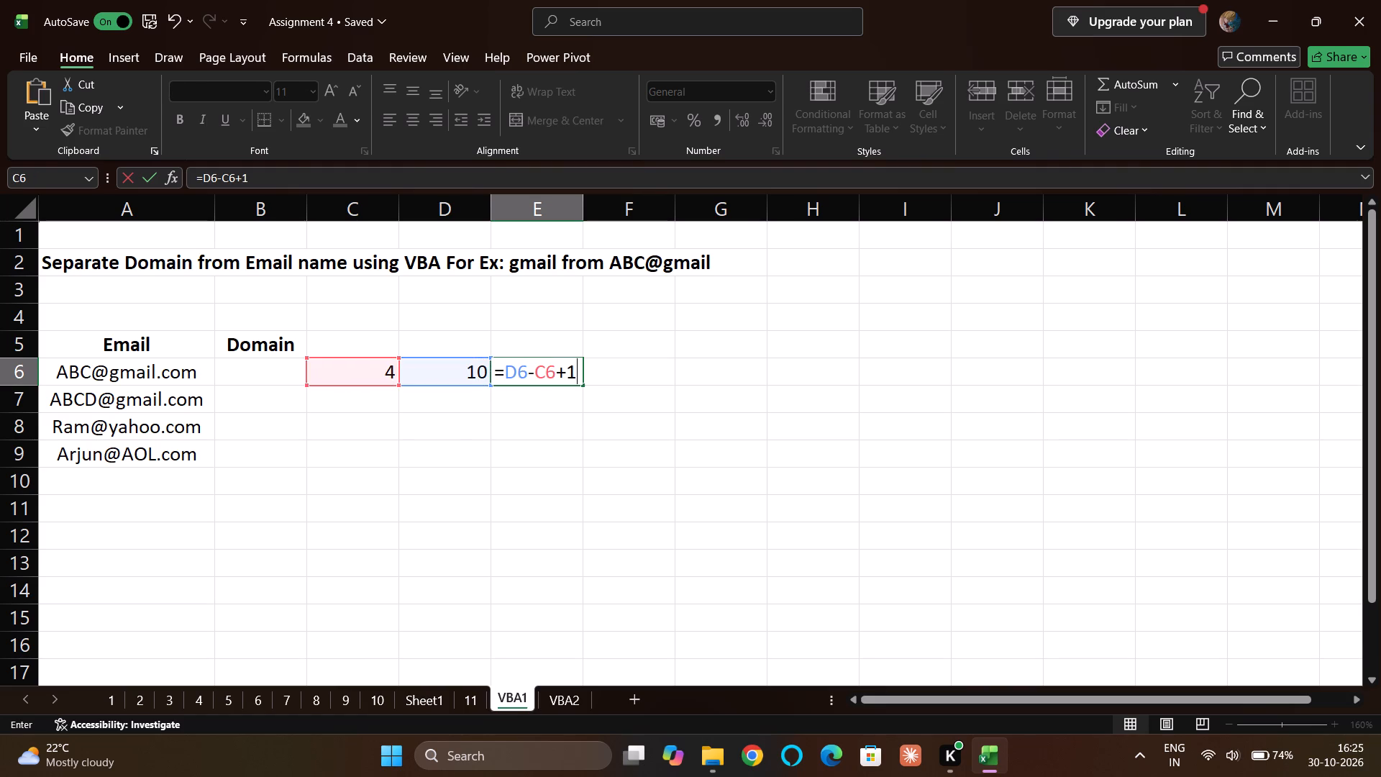
key(Return)
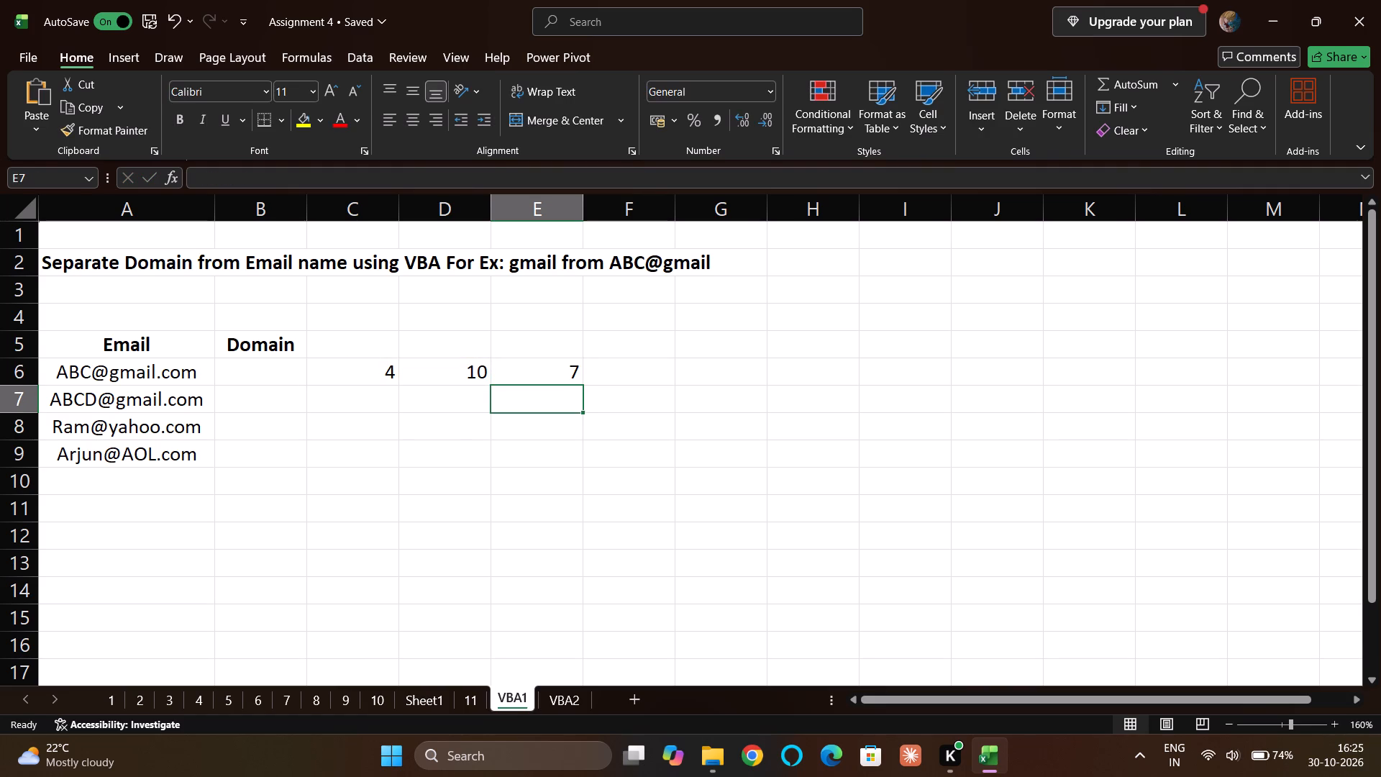
Change the character-count formula in E6 to =D6-C6-1.
double_click(564, 379)
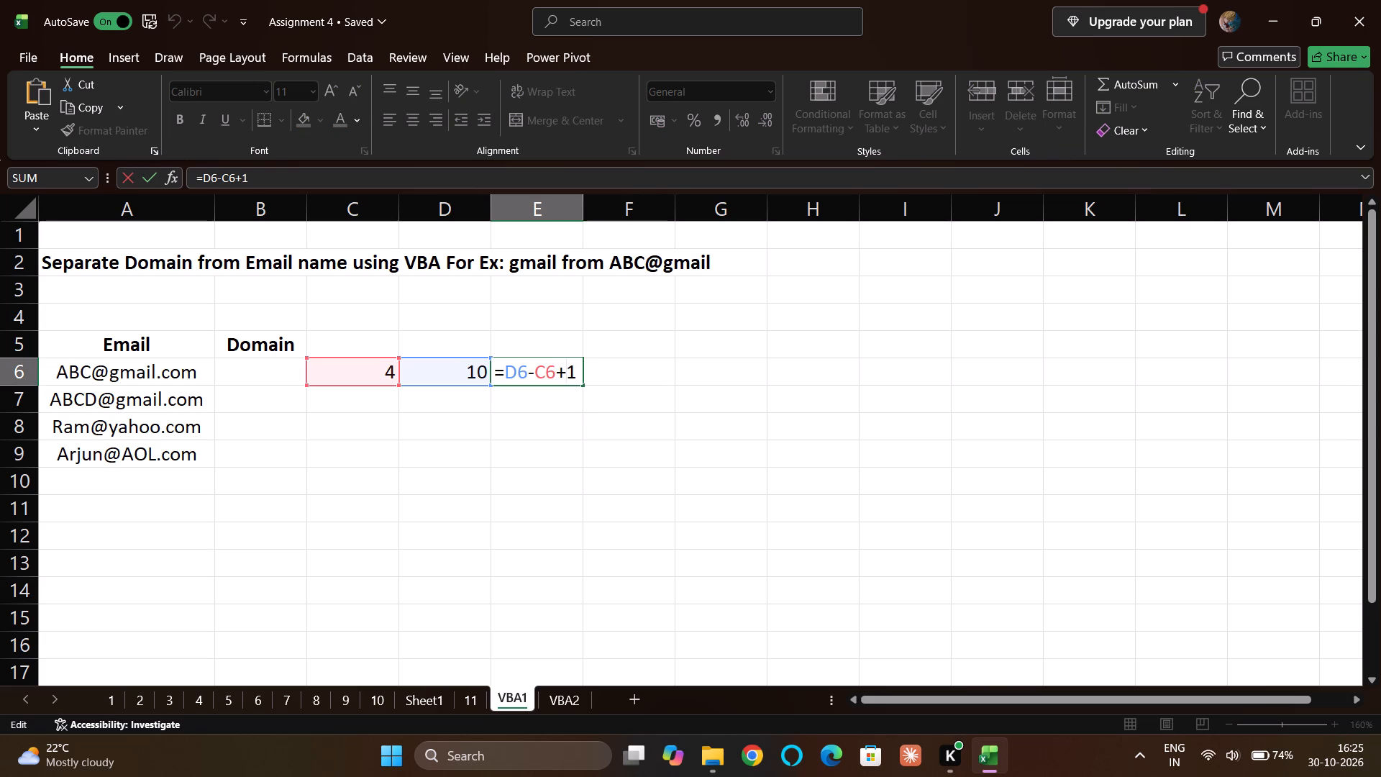
click(576, 376)
key(BackSpace)
key(BackSpace)
key(BackSpace)
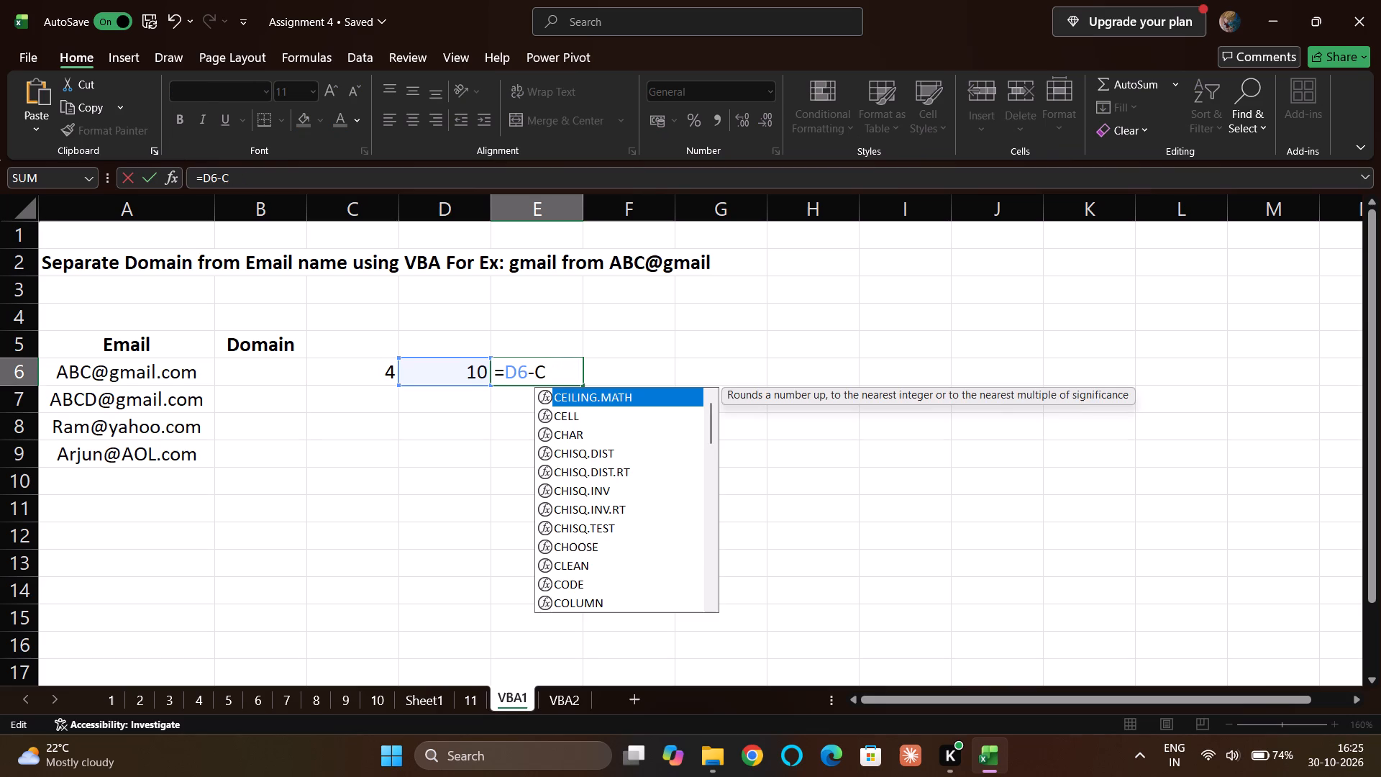
click(388, 376)
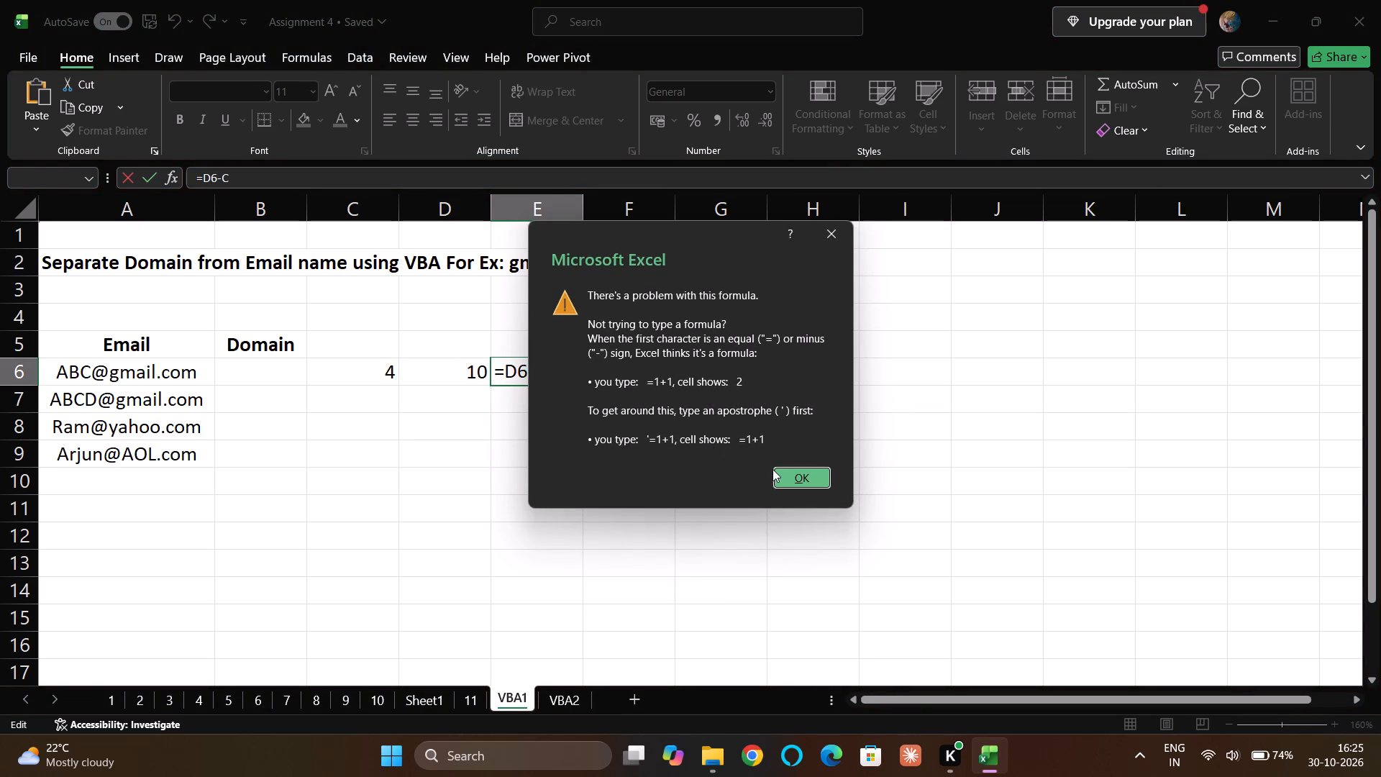
click(773, 471)
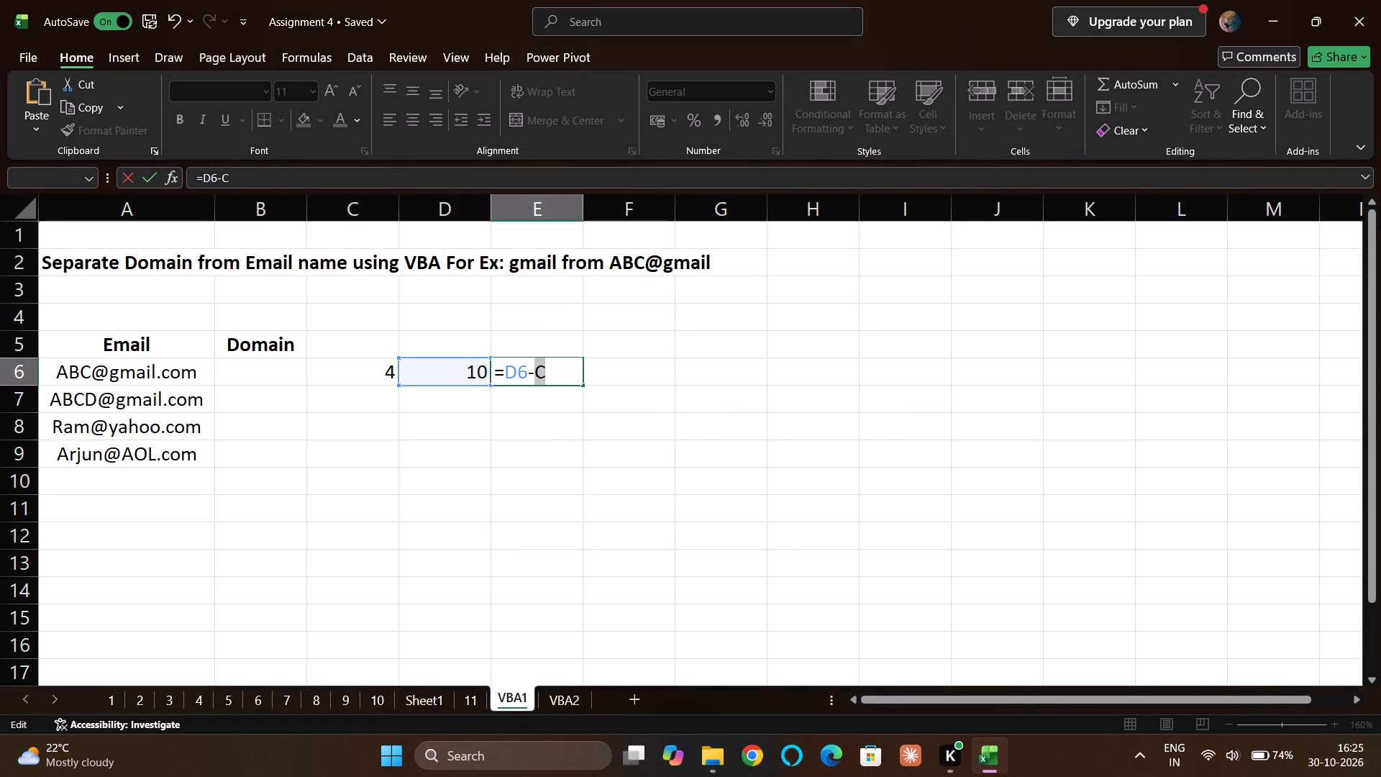
click(560, 383)
key(BackSpace)
click(384, 381)
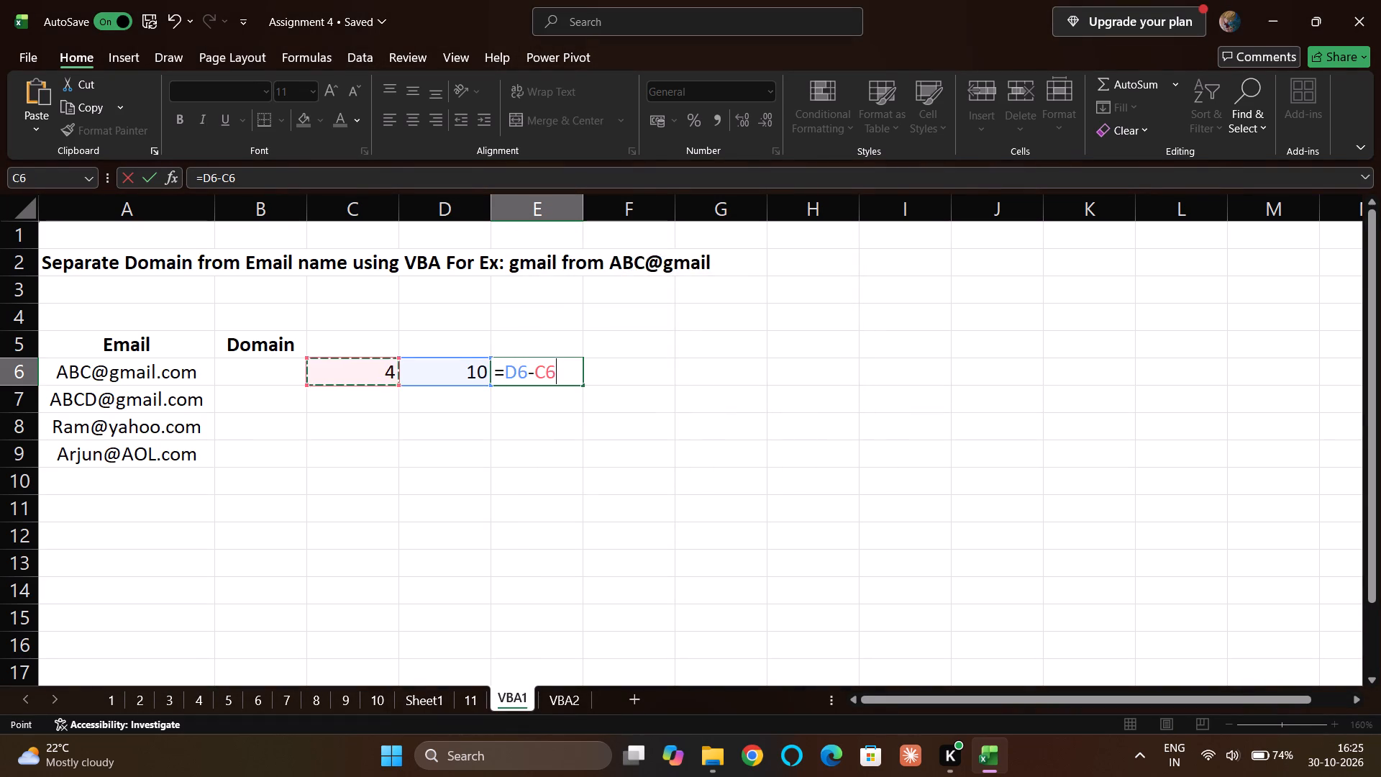
key(shift+underscore)
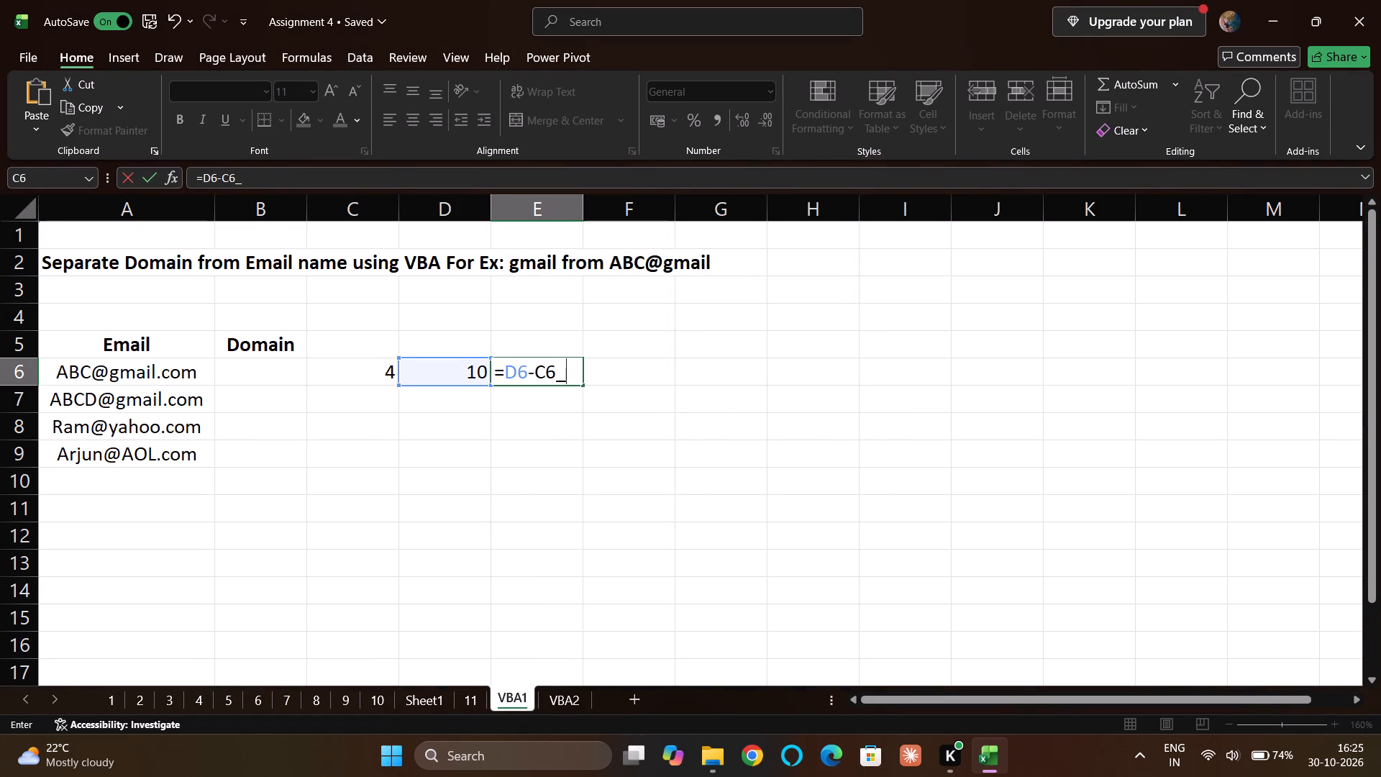
key(BackSpace)
text(-1)
key(Return)
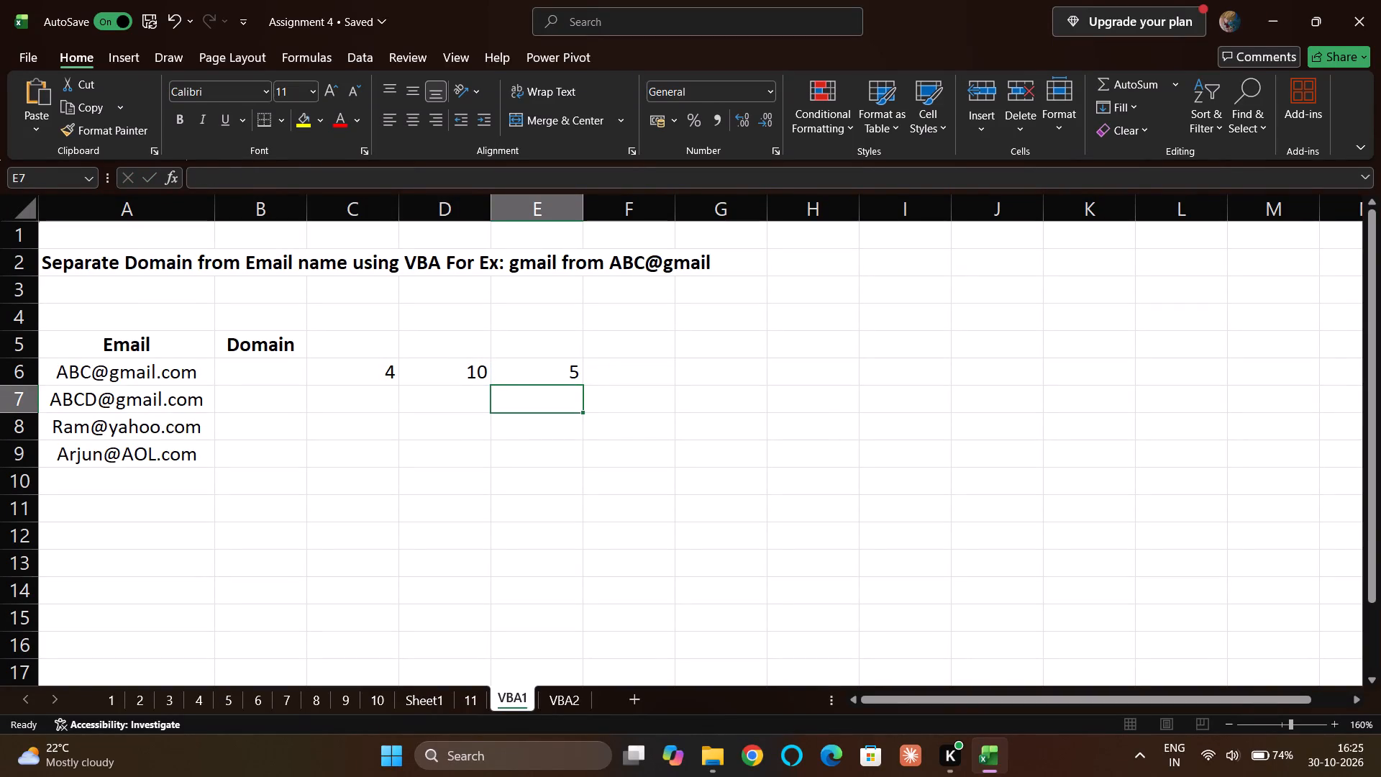
Fill the helper formulas in C6:E6 down through row 9.
click(373, 376)
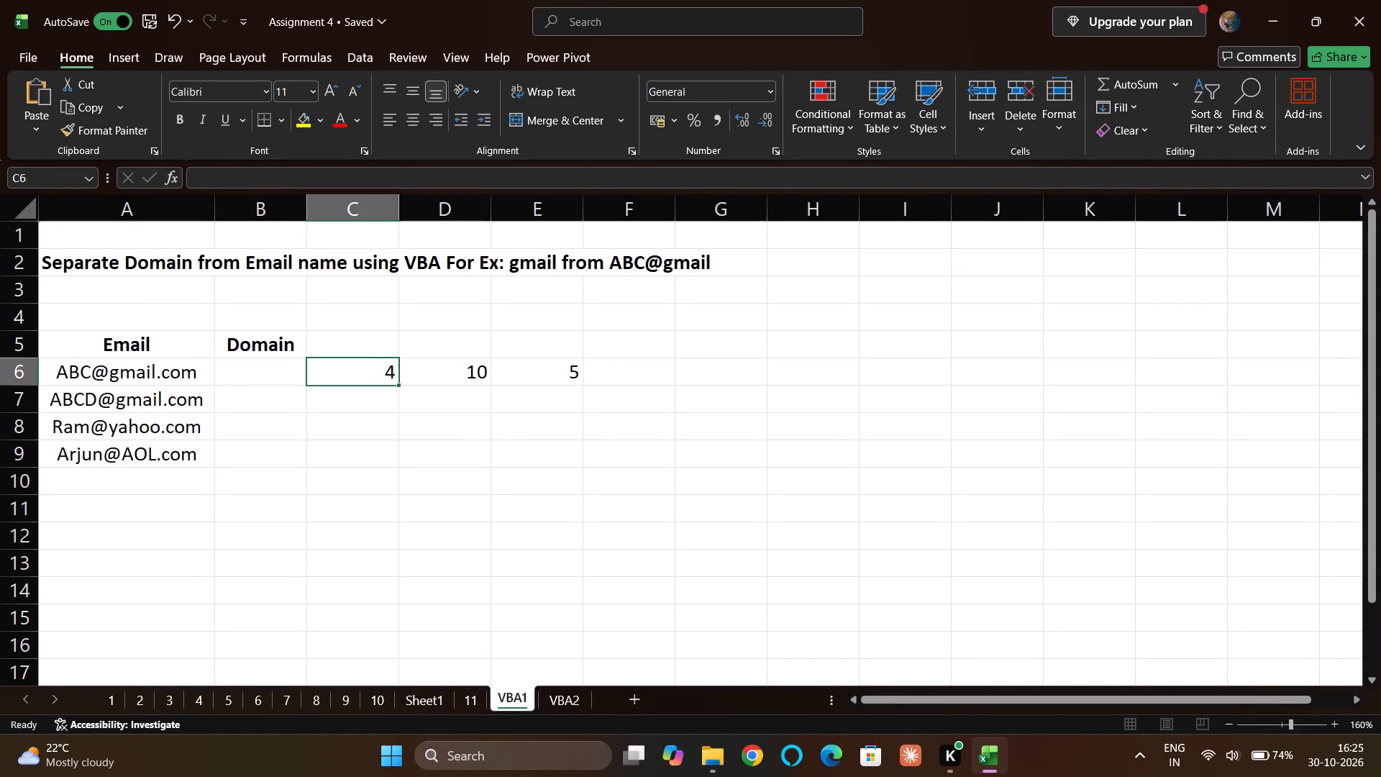
key(shift+Right)
key(shift+Right)
key(shift+Down)
key(shift+Down)
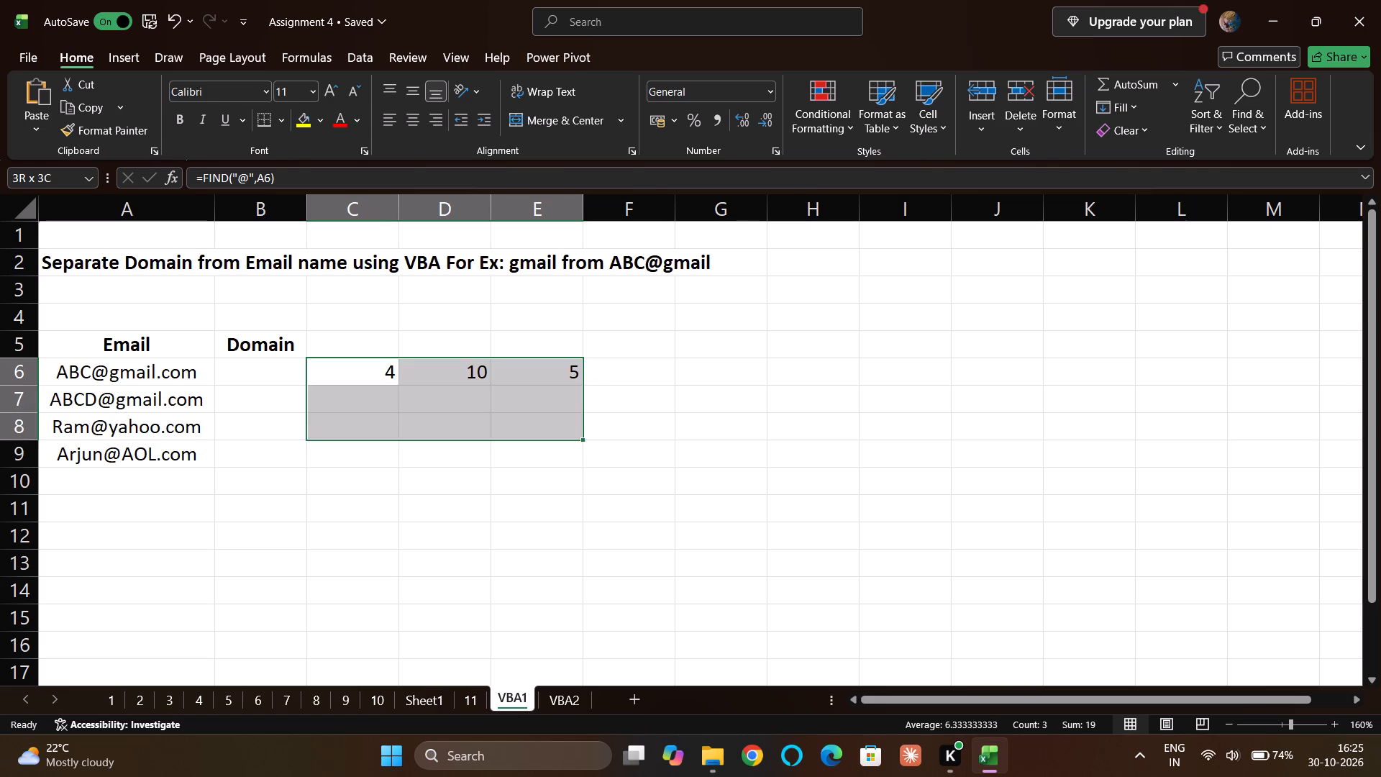
key(shift+Down)
key(ctrl+d)
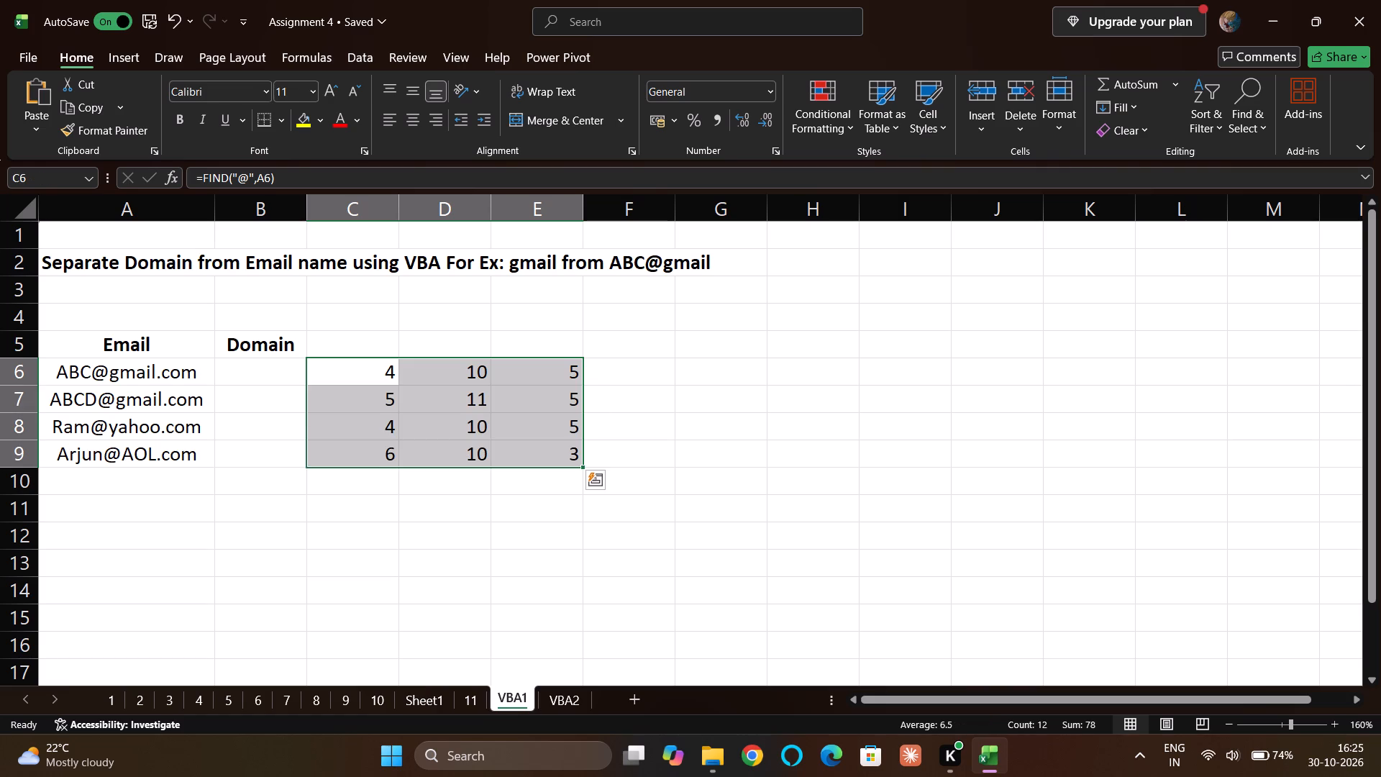
click(636, 393)
click(611, 371)
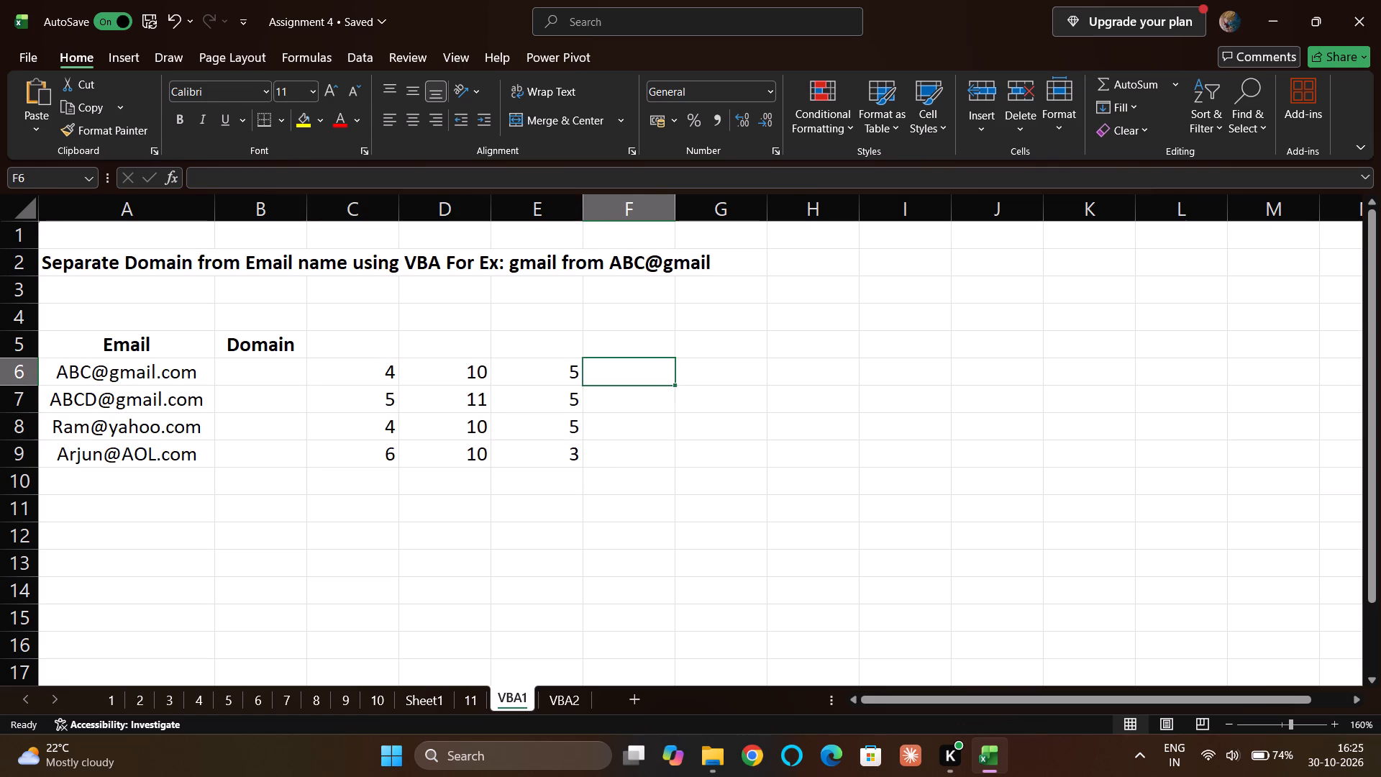
Enter the domain extraction formula in B6 using the helper cells: =MID(A6,C6,E6).
click(272, 373)
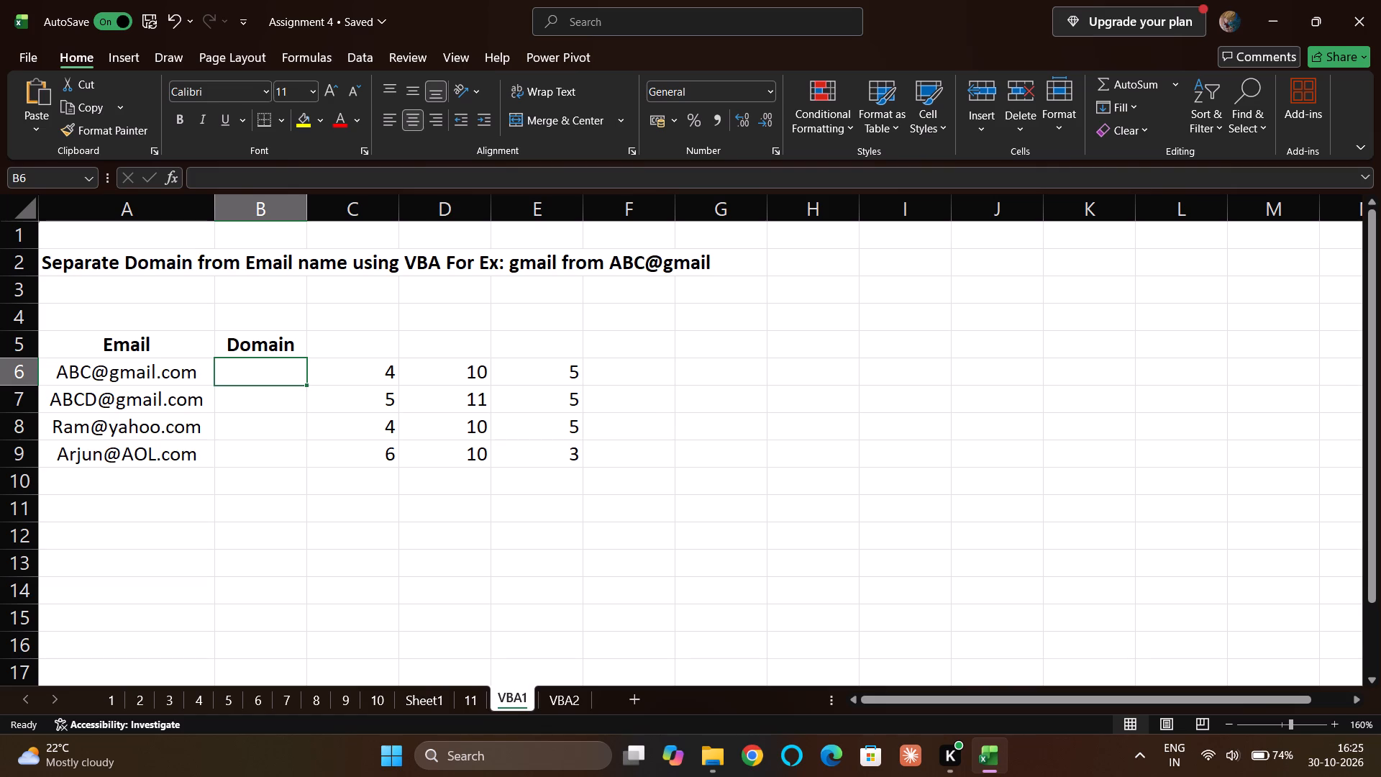
key(equal)
text(fi)
key(BackSpace)
key(BackSpace)
text(mid)
key(Tab)
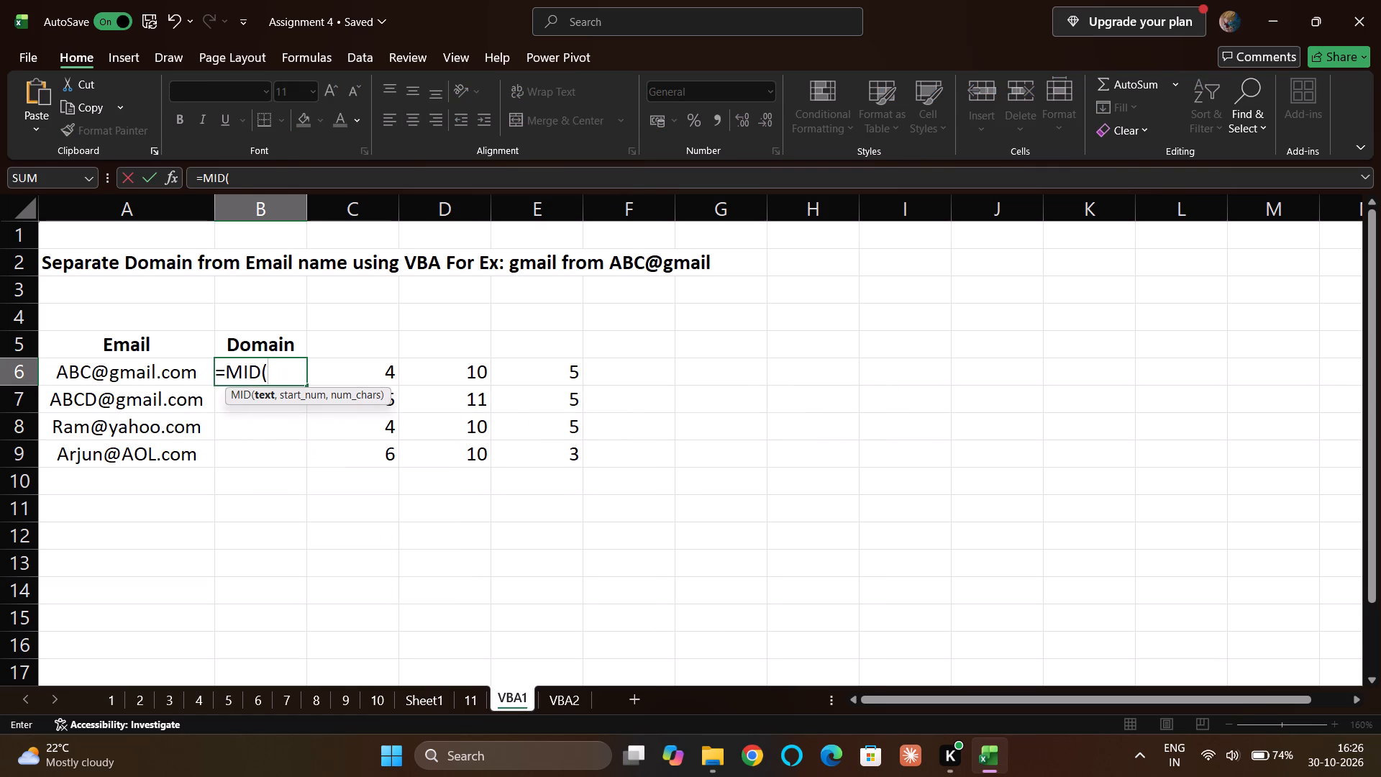
click(188, 376)
key(comma)
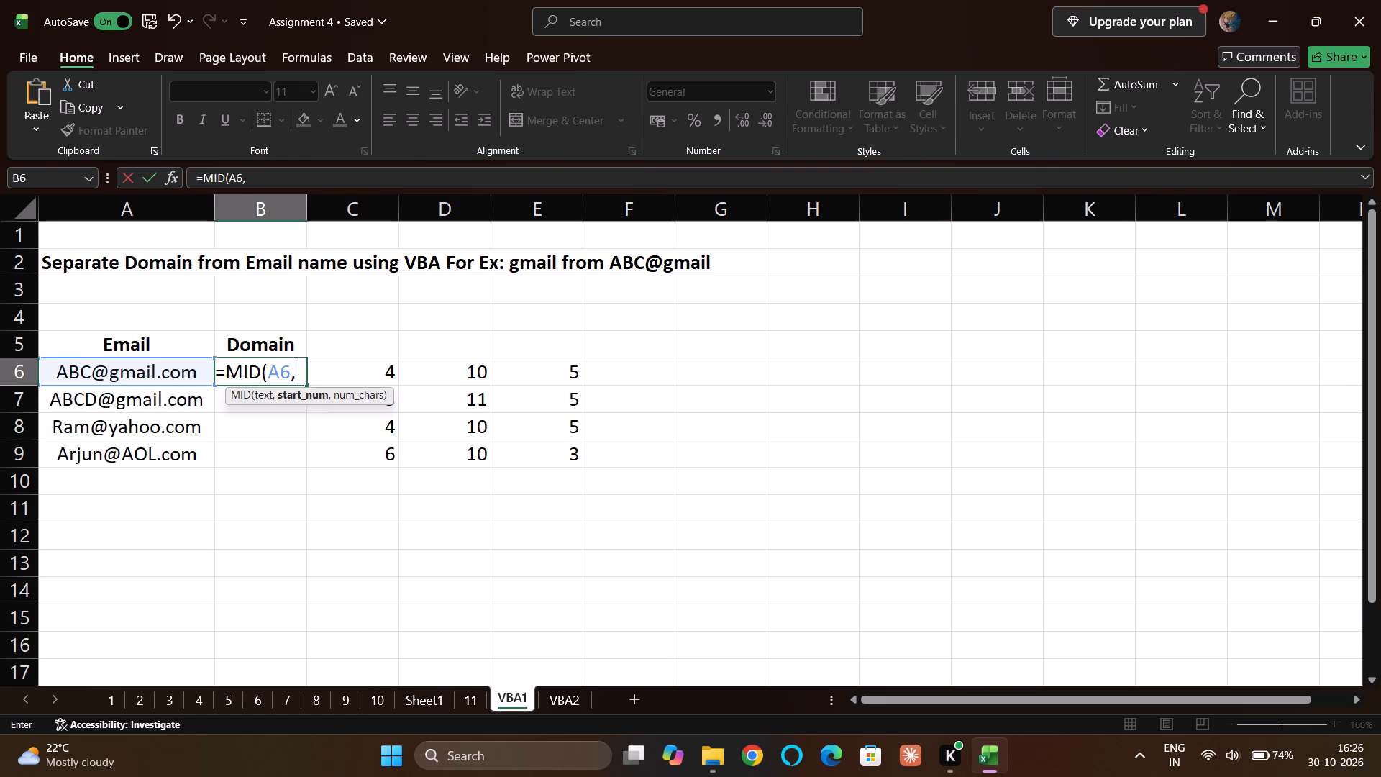
key(F2)
click(373, 373)
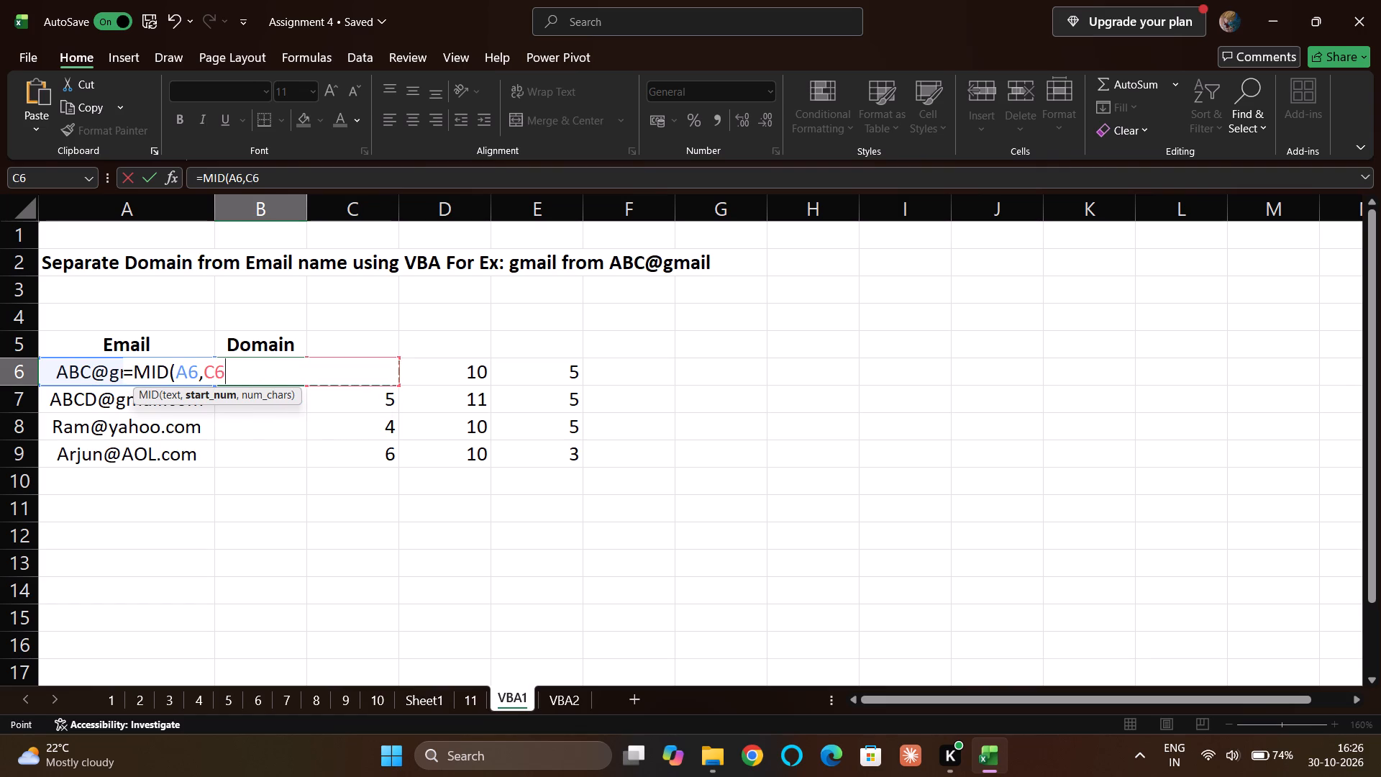
key(comma)
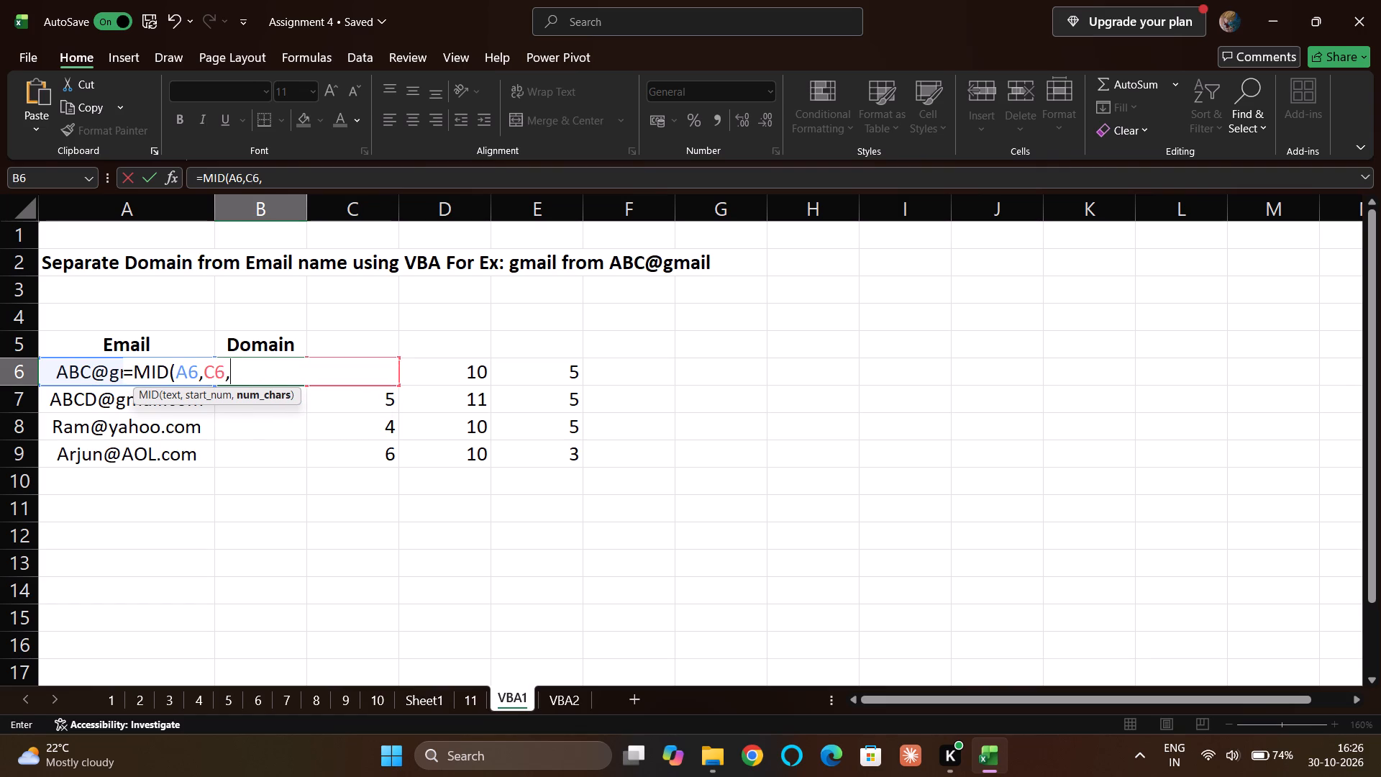
click(522, 373)
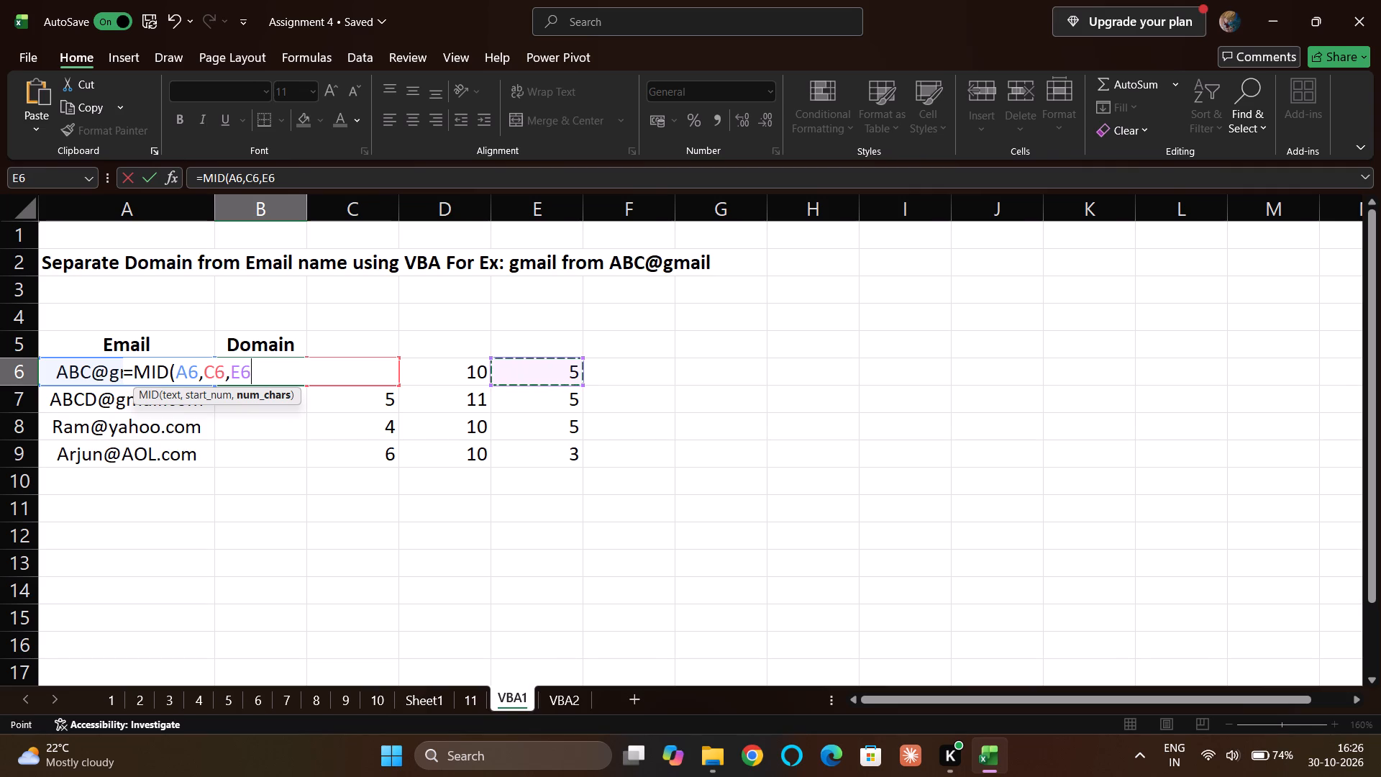
key(Tab)
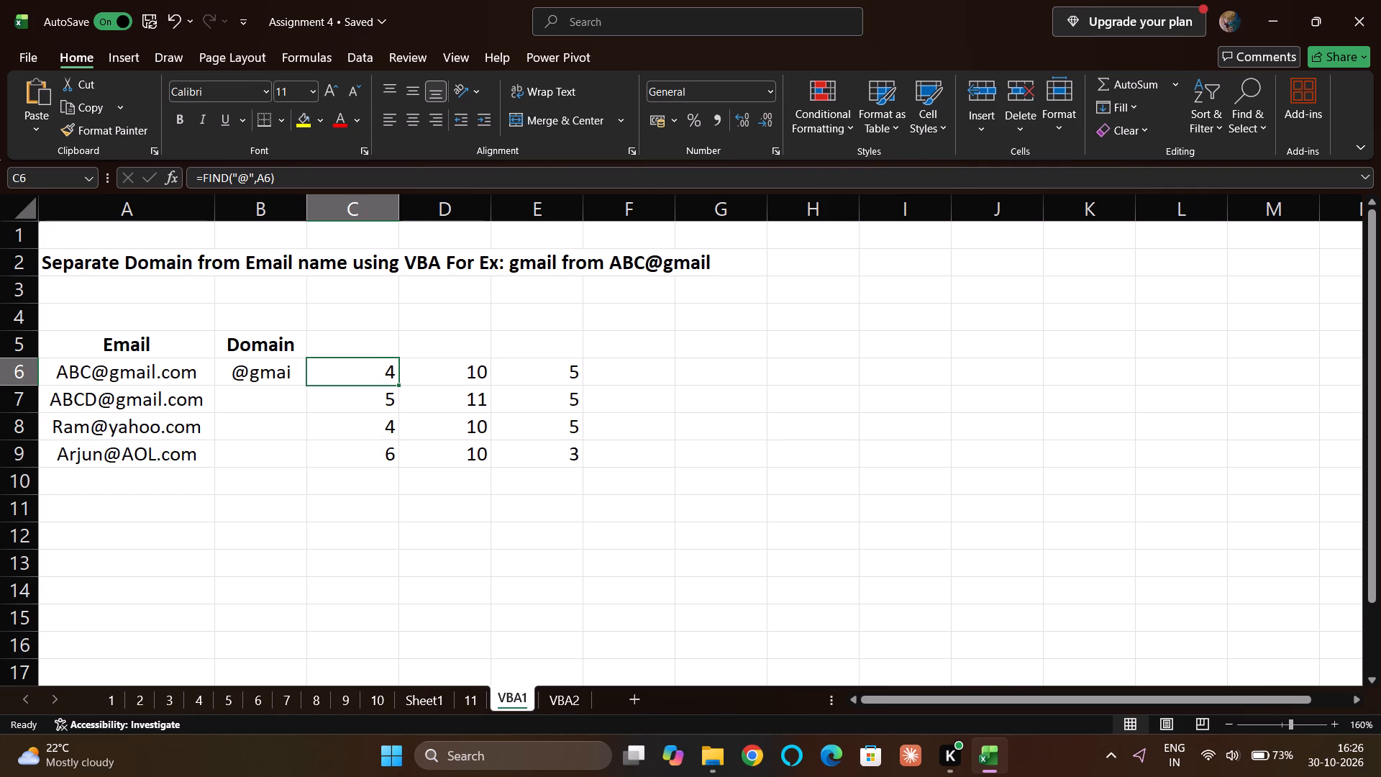
Append +1 to the C6 helper formula, making it =FIND("@",A6)+1.
click(338, 370)
double_click(338, 370)
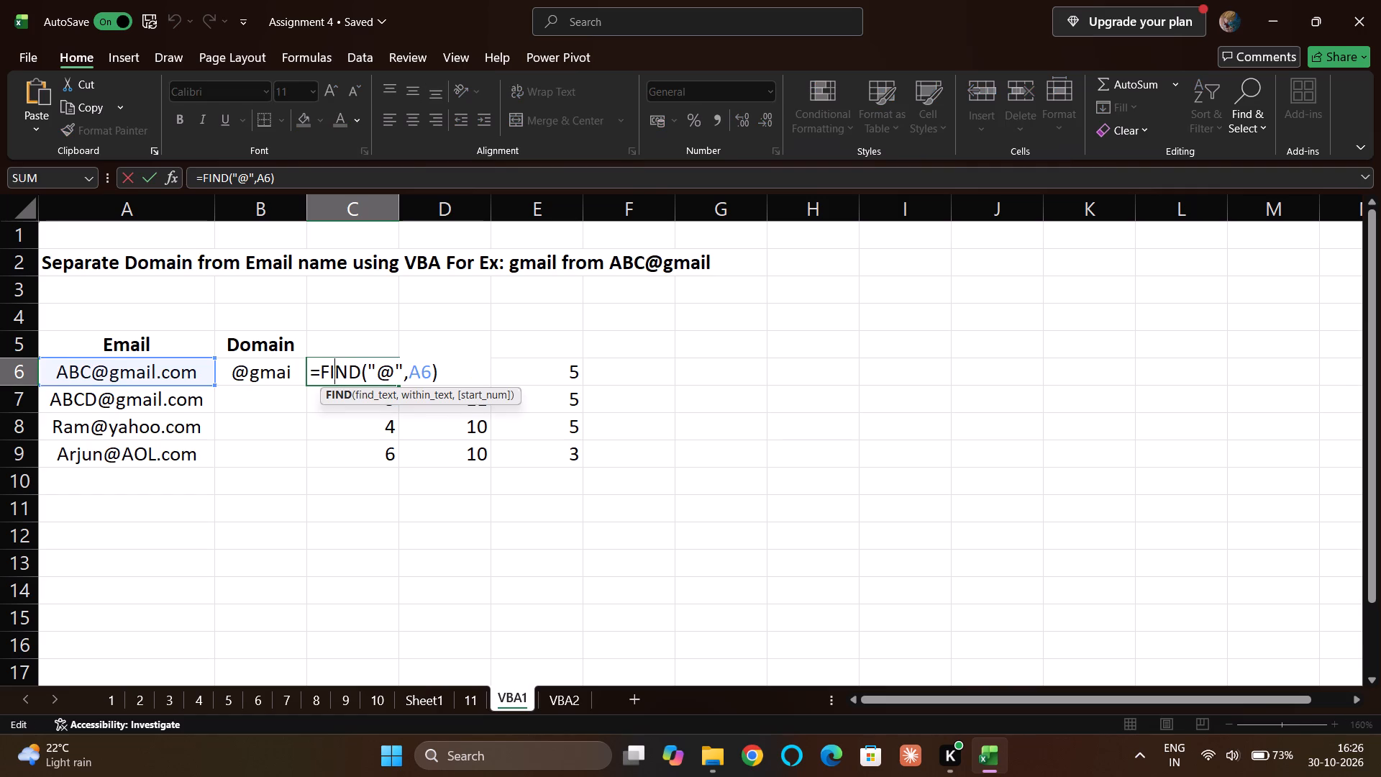
click(442, 372)
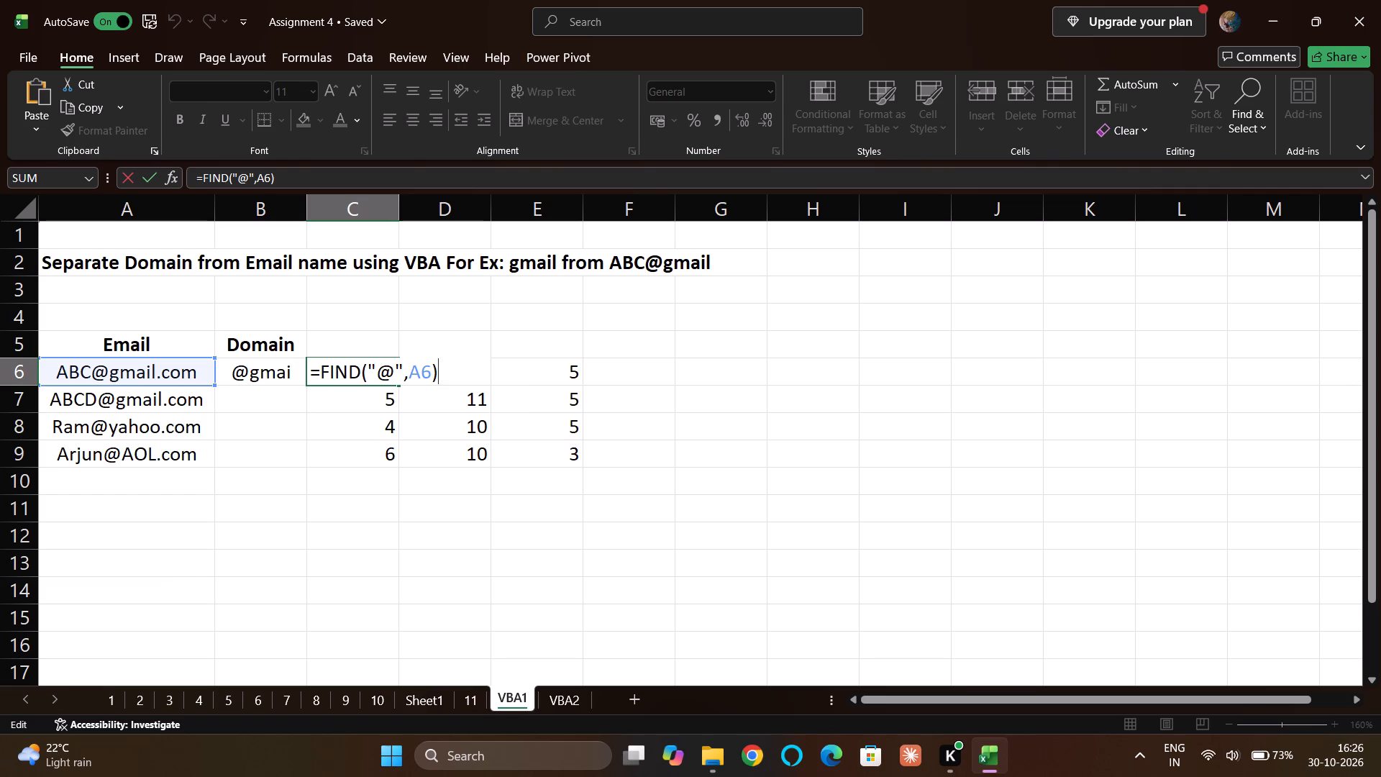
key(shift+plus)
key(BackSpace)
key(equal)
key(BackSpace)
text(+1)
key(Return)
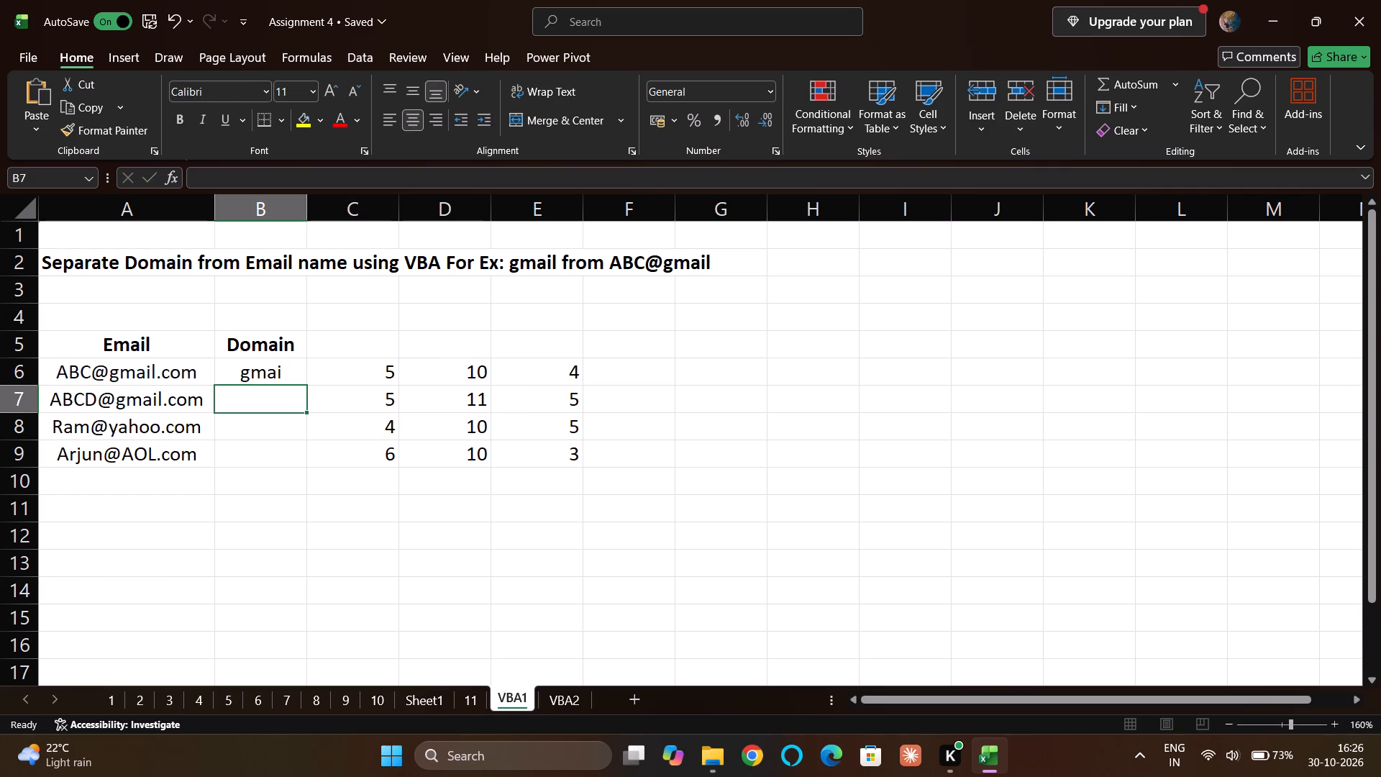
Remove the trailing -1 from the E6 formula, leaving =D6-C6.
double_click(559, 379)
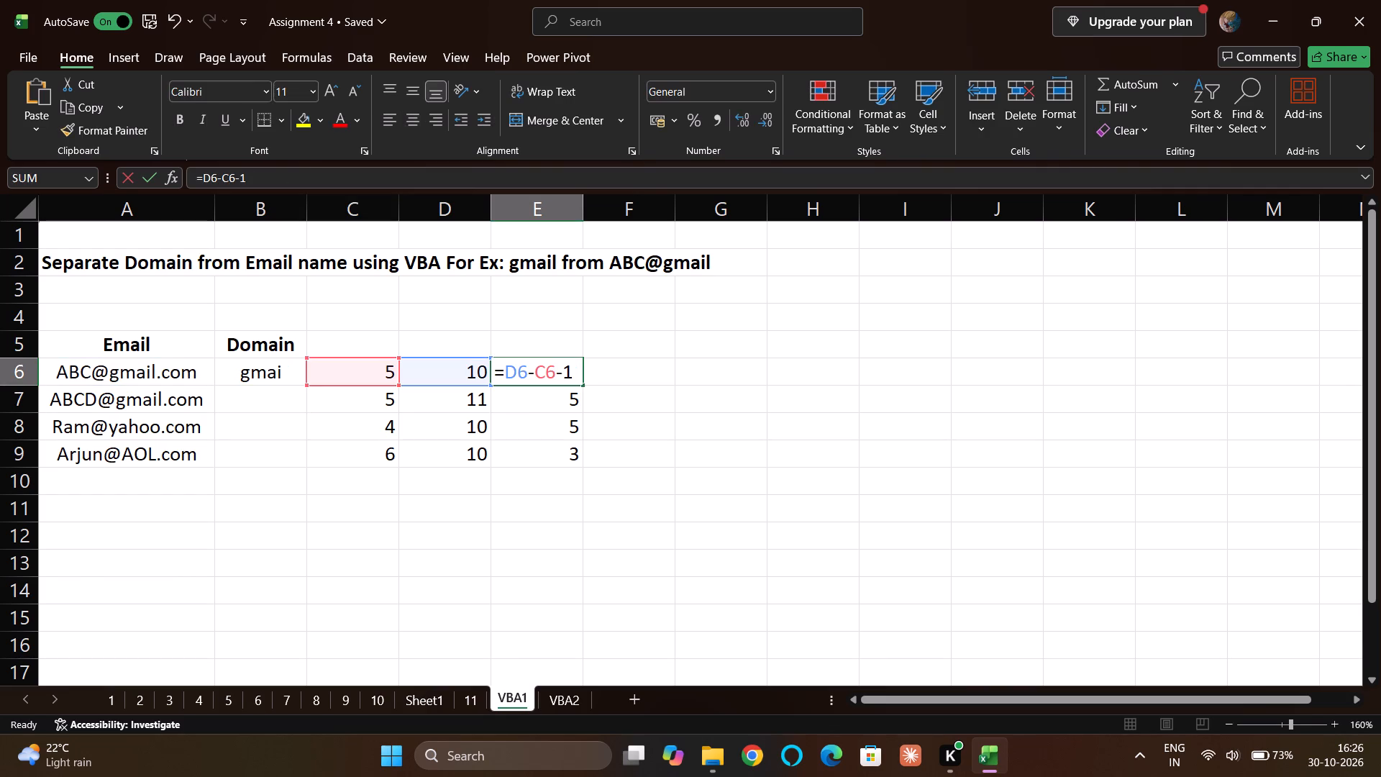
click(581, 374)
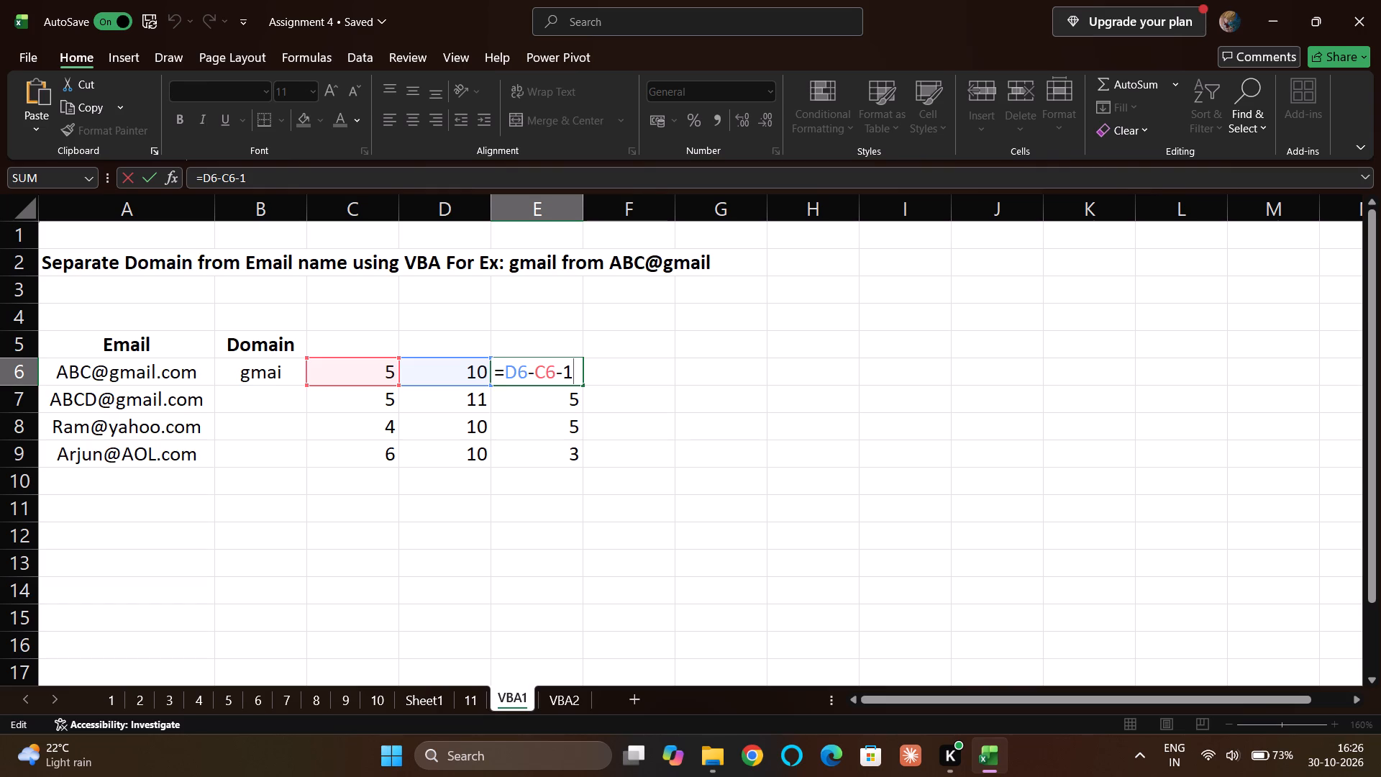
key(BackSpace)
key(BackSpace)
key(Return)
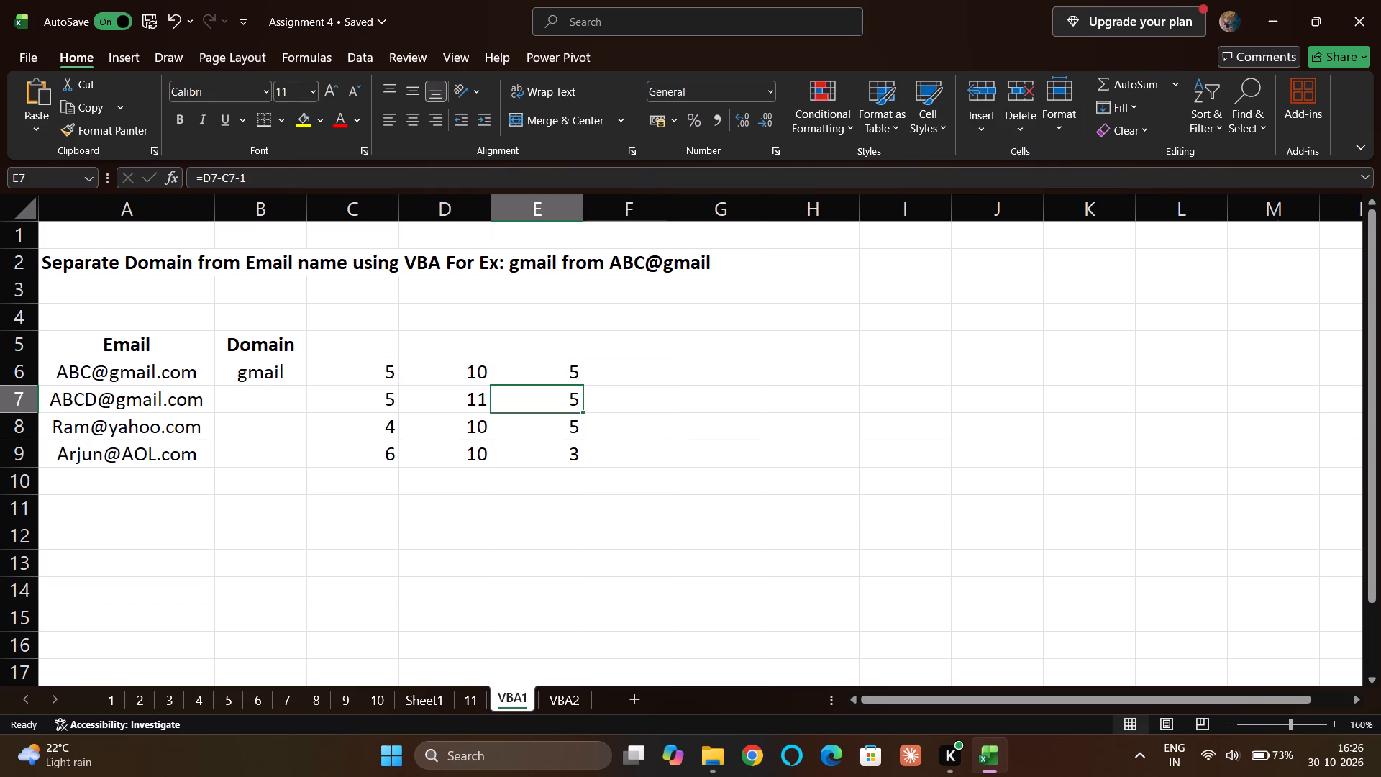
Replace the C6 reference in the B6 formula with the helper's own expression, making it =MID(A6,FIND("@",A6)+1,E6).
double_click(286, 376)
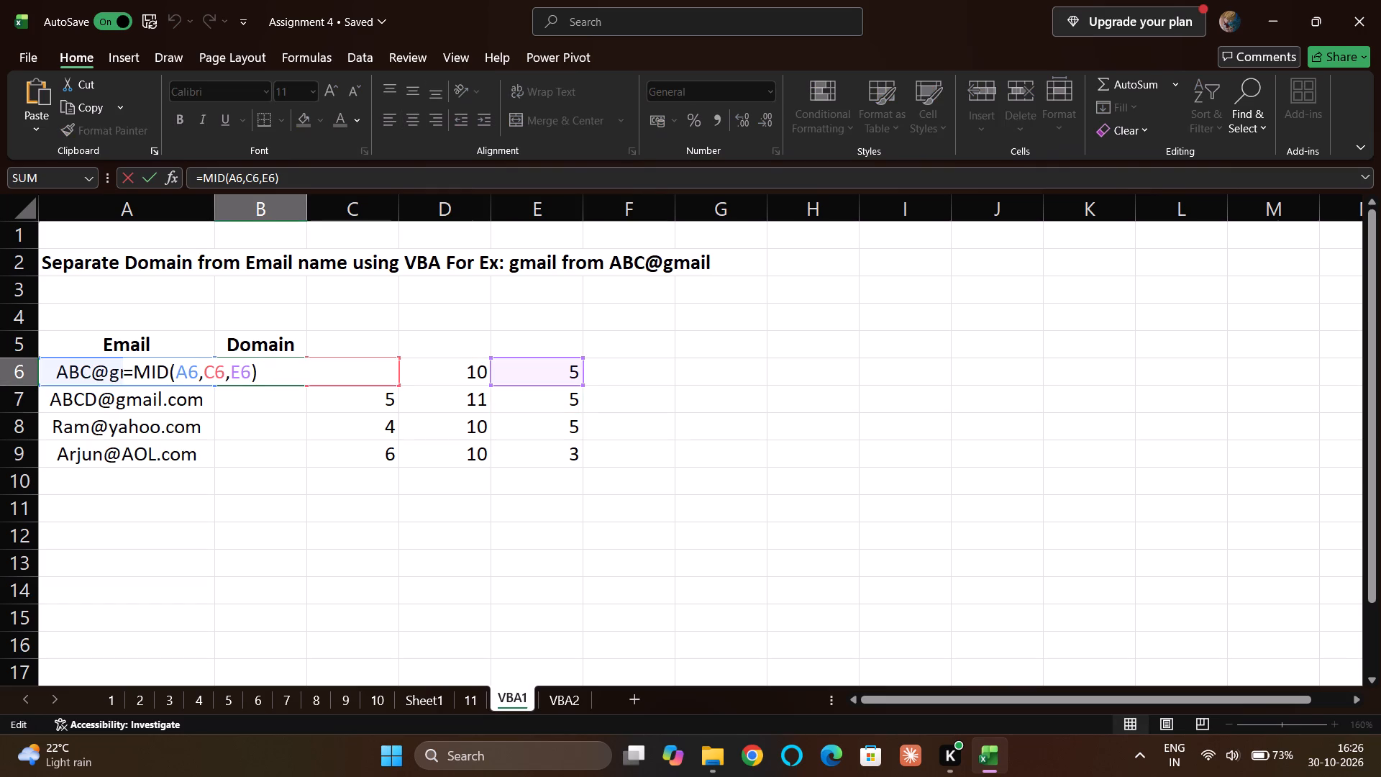
key(Return)
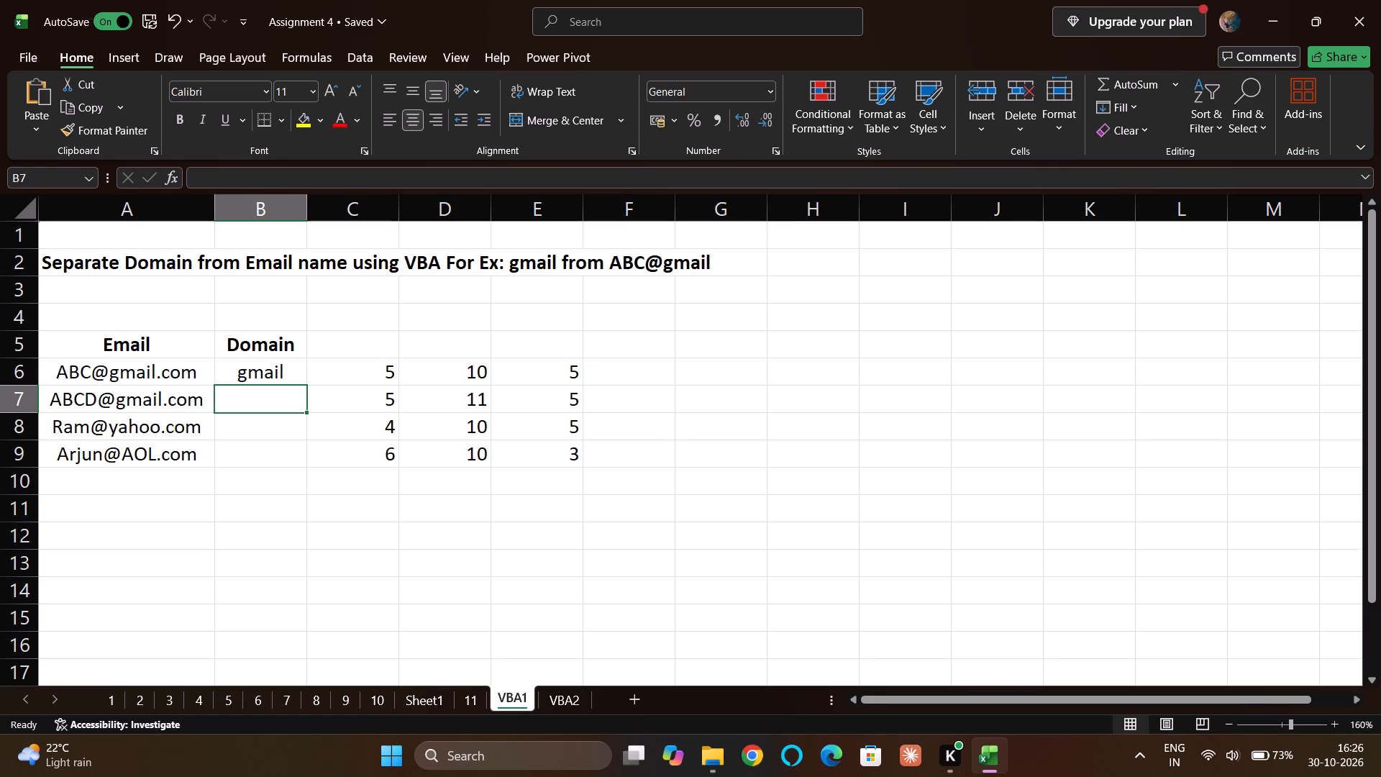
triple_click(373, 376)
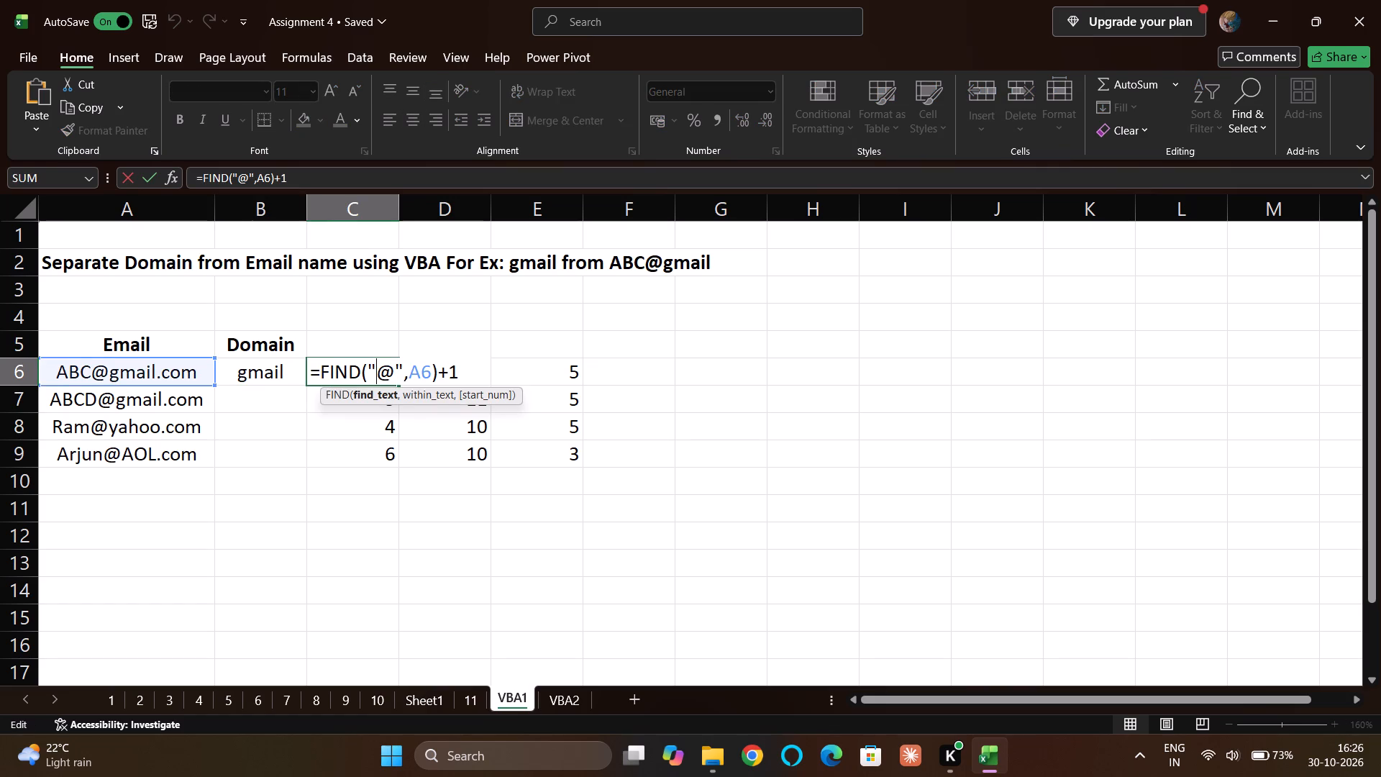
key(ctrl+a)
key(ctrl+c)
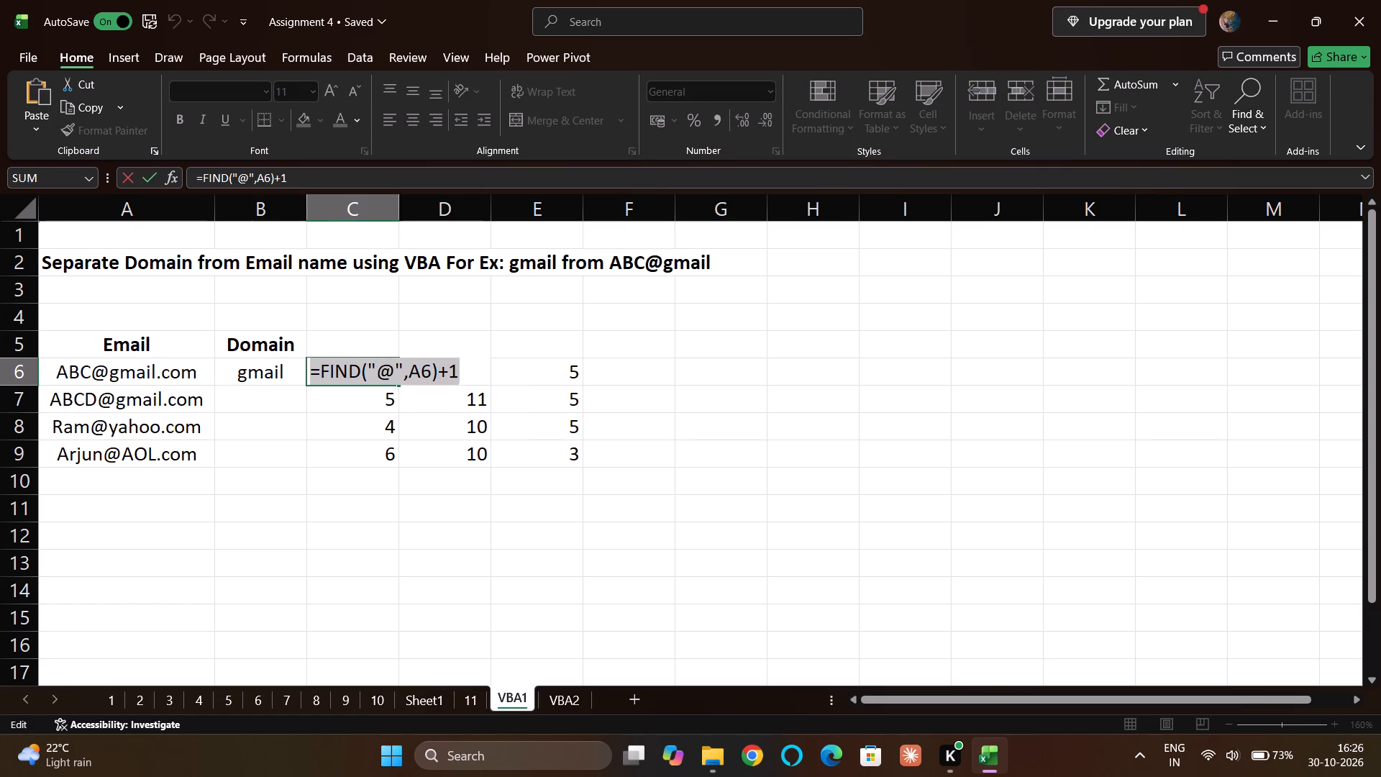
key(Return)
double_click(288, 368)
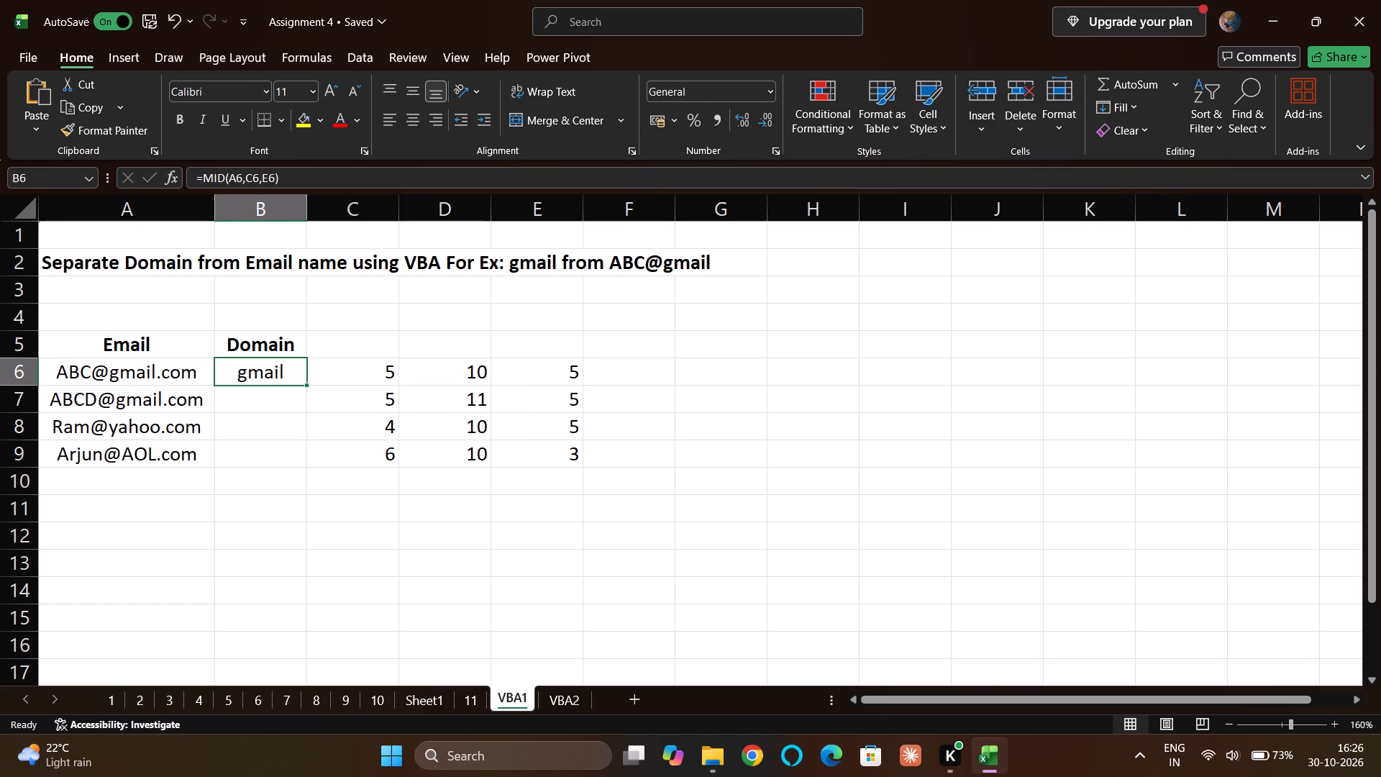
click(226, 375)
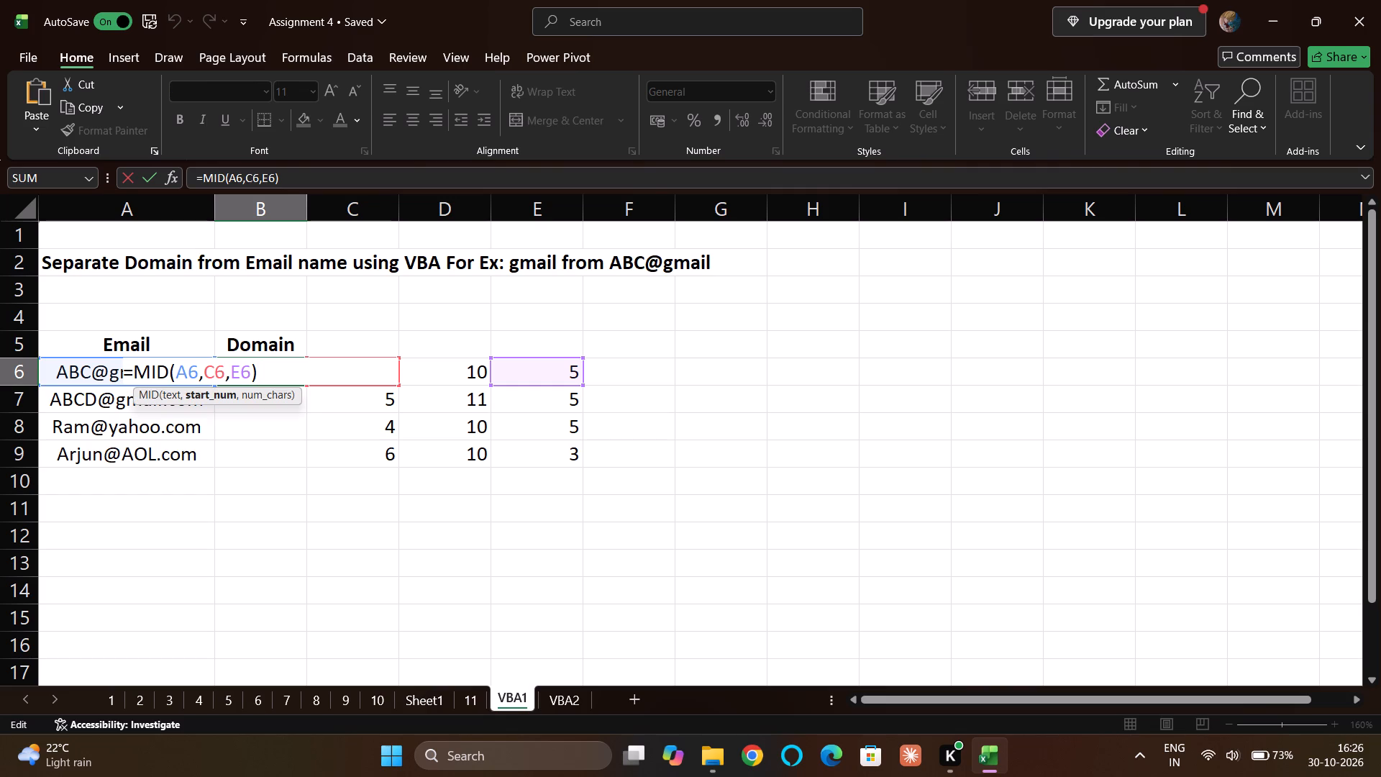
key(BackSpace)
key(BackSpace)
key(ctrl+v)
key(Return)
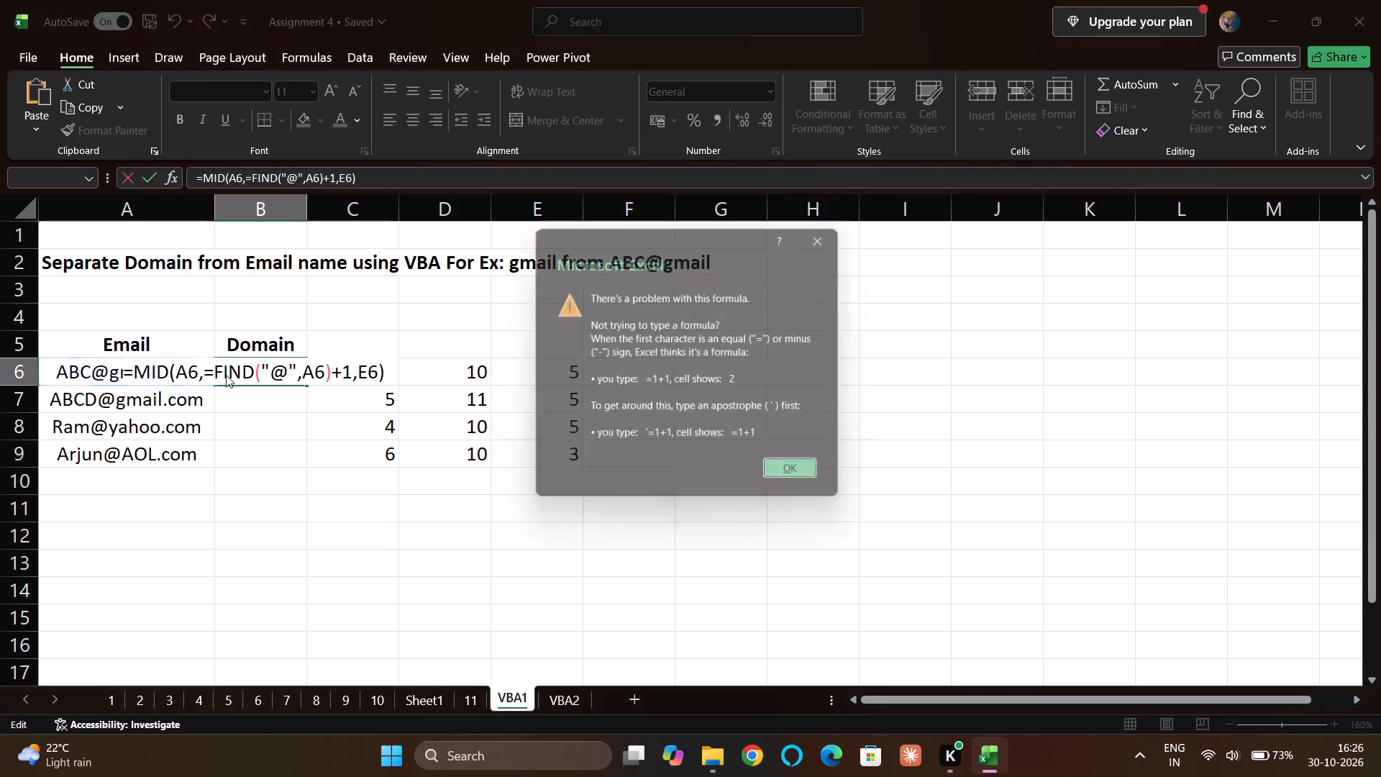
key(Return)
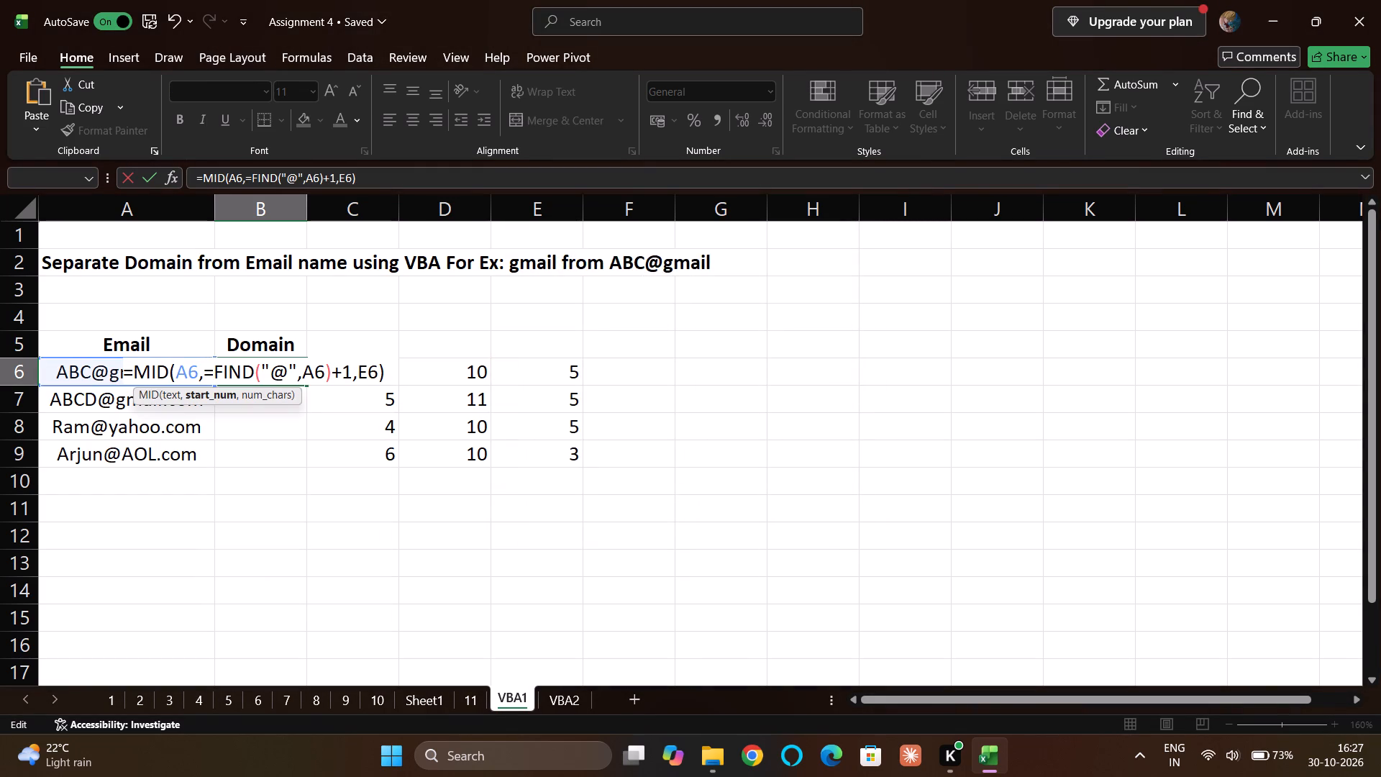
click(214, 371)
key(BackSpace)
key(Return)
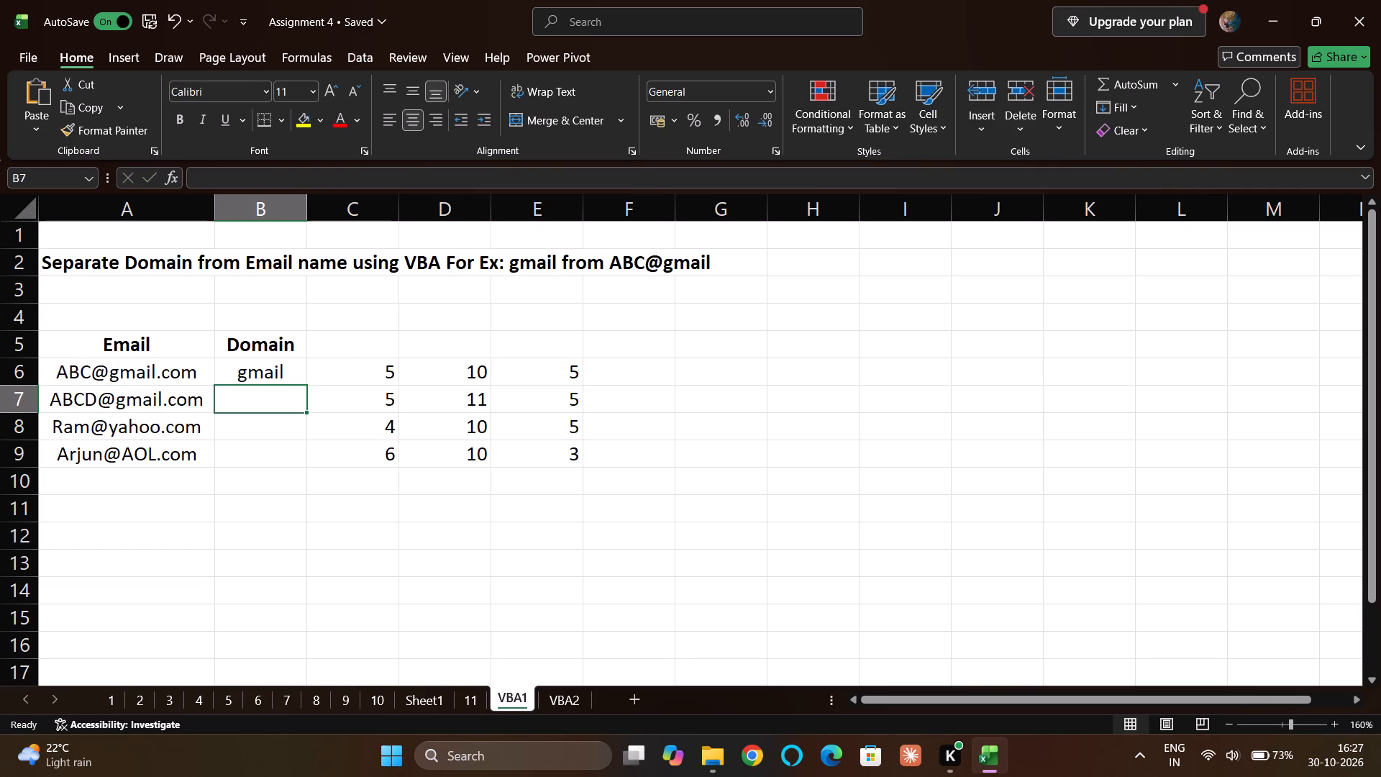
Review the domain formula in B6 and the helper formulas in D6 and E6.
click(263, 379)
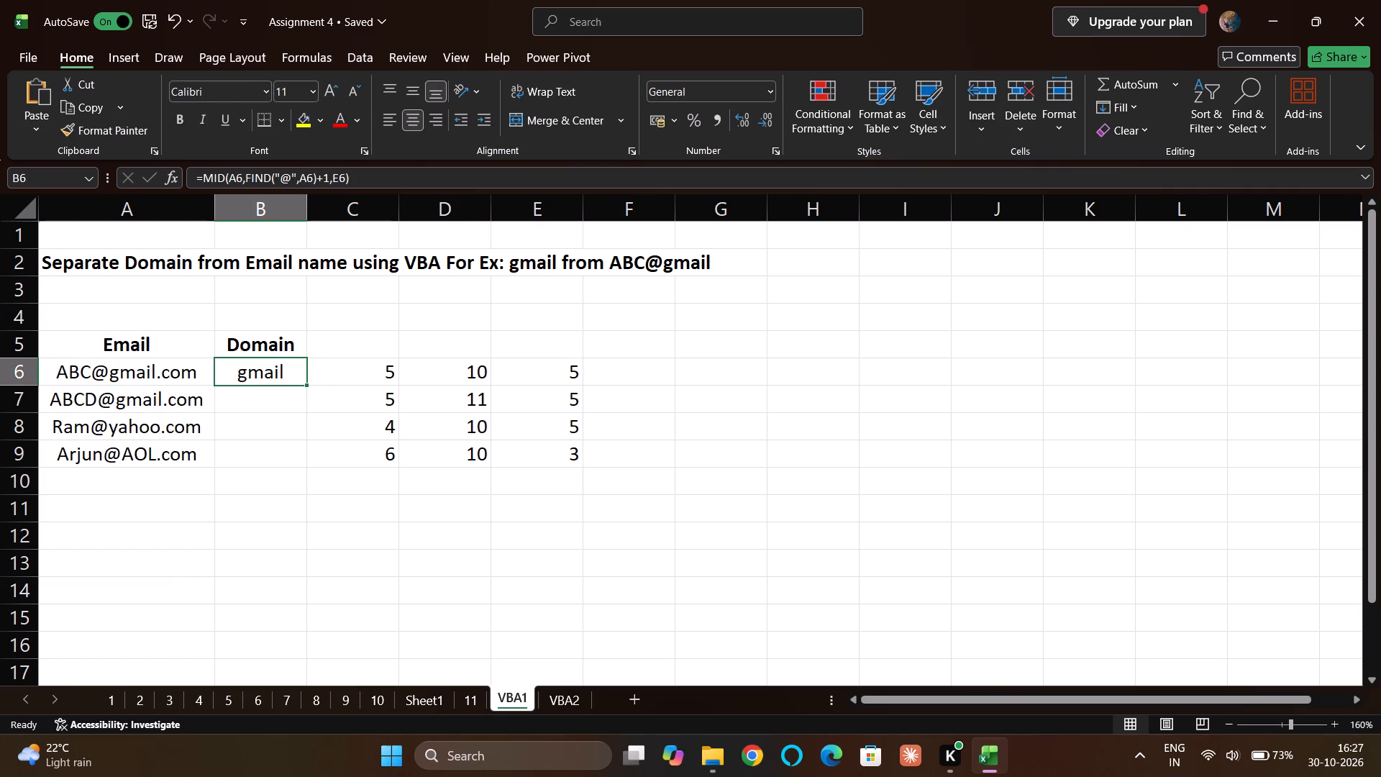
click(278, 373)
click(427, 377)
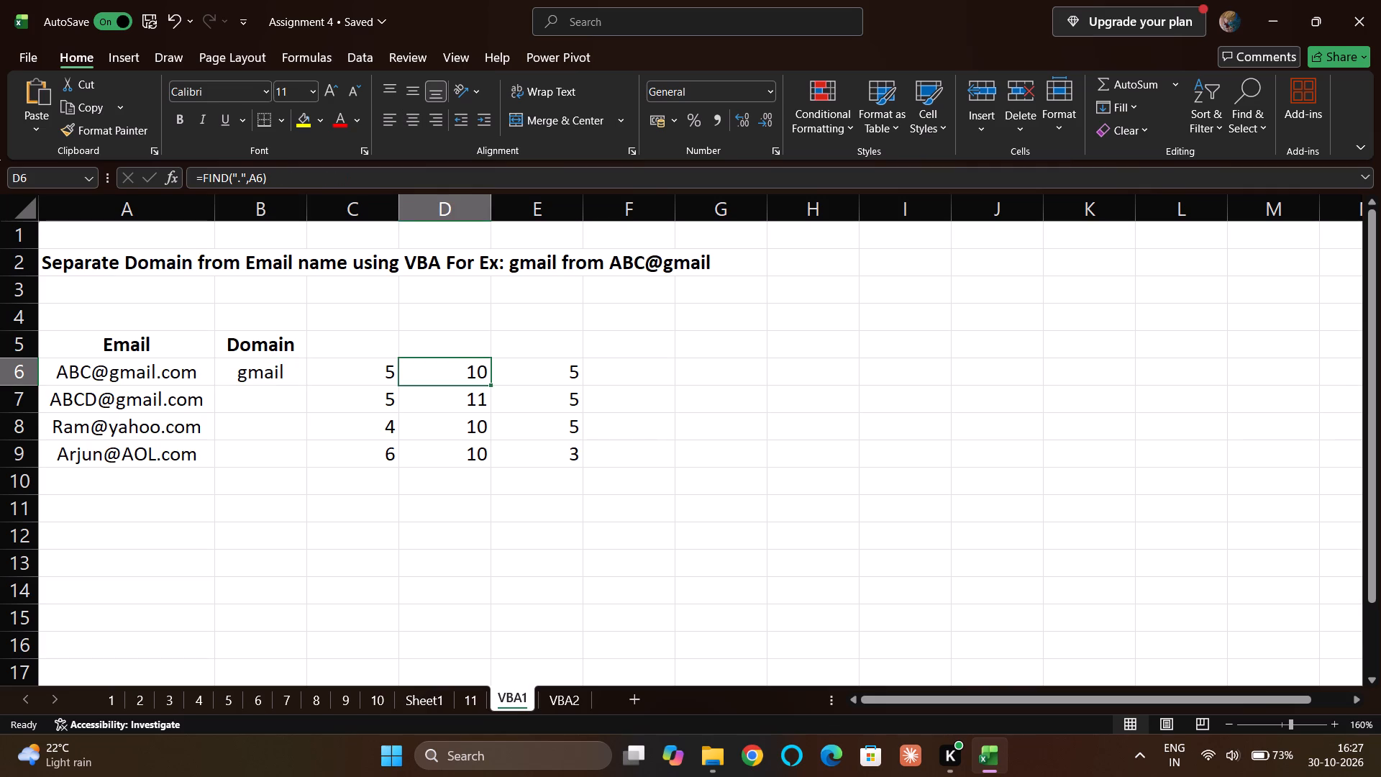
double_click(283, 376)
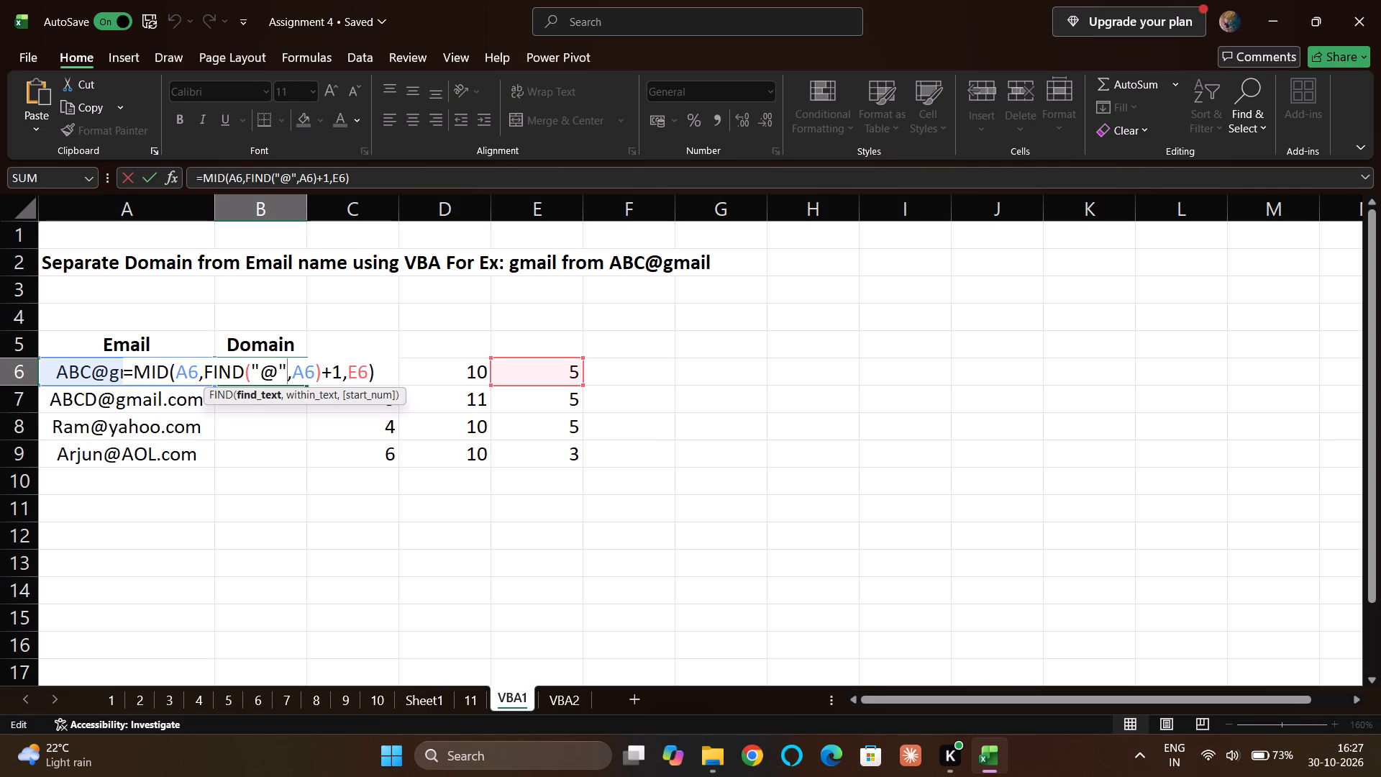
key(Return)
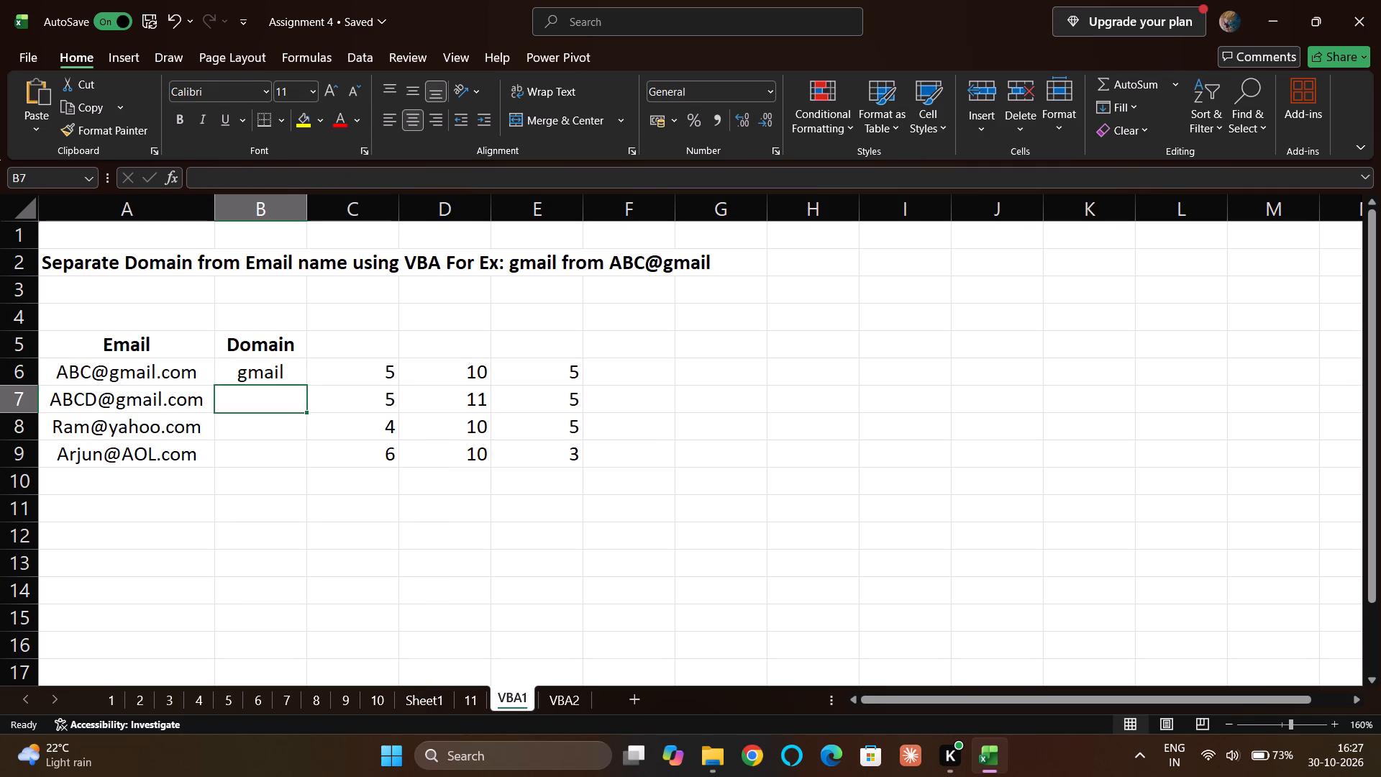
double_click(514, 380)
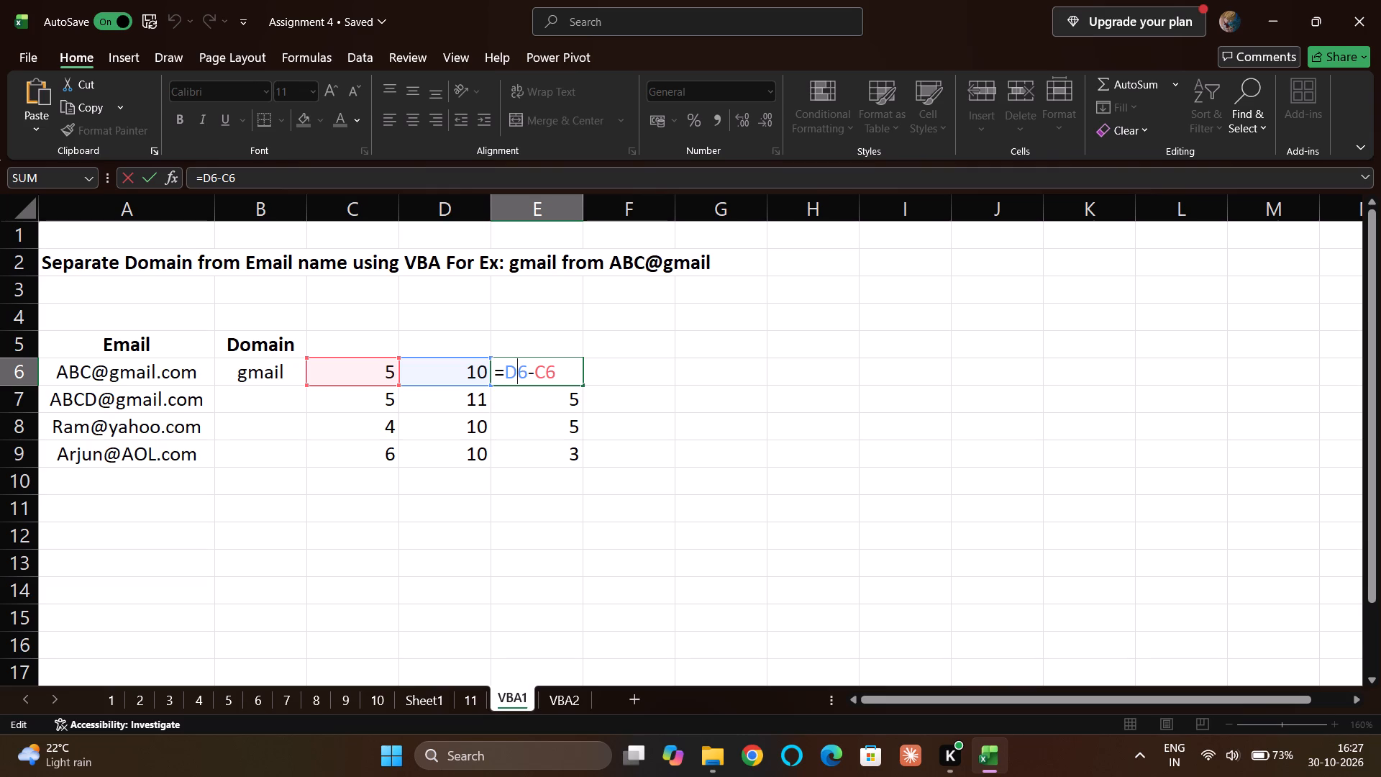
key(Return)
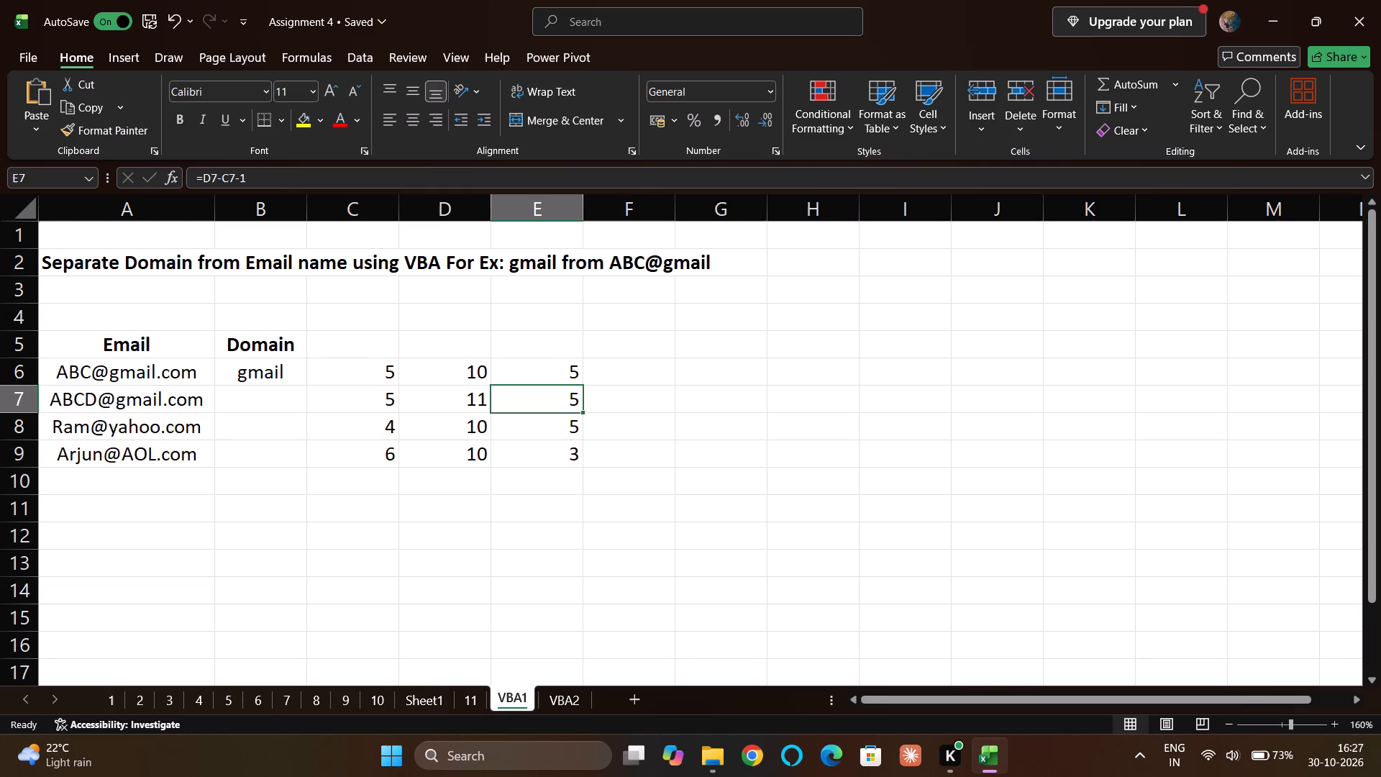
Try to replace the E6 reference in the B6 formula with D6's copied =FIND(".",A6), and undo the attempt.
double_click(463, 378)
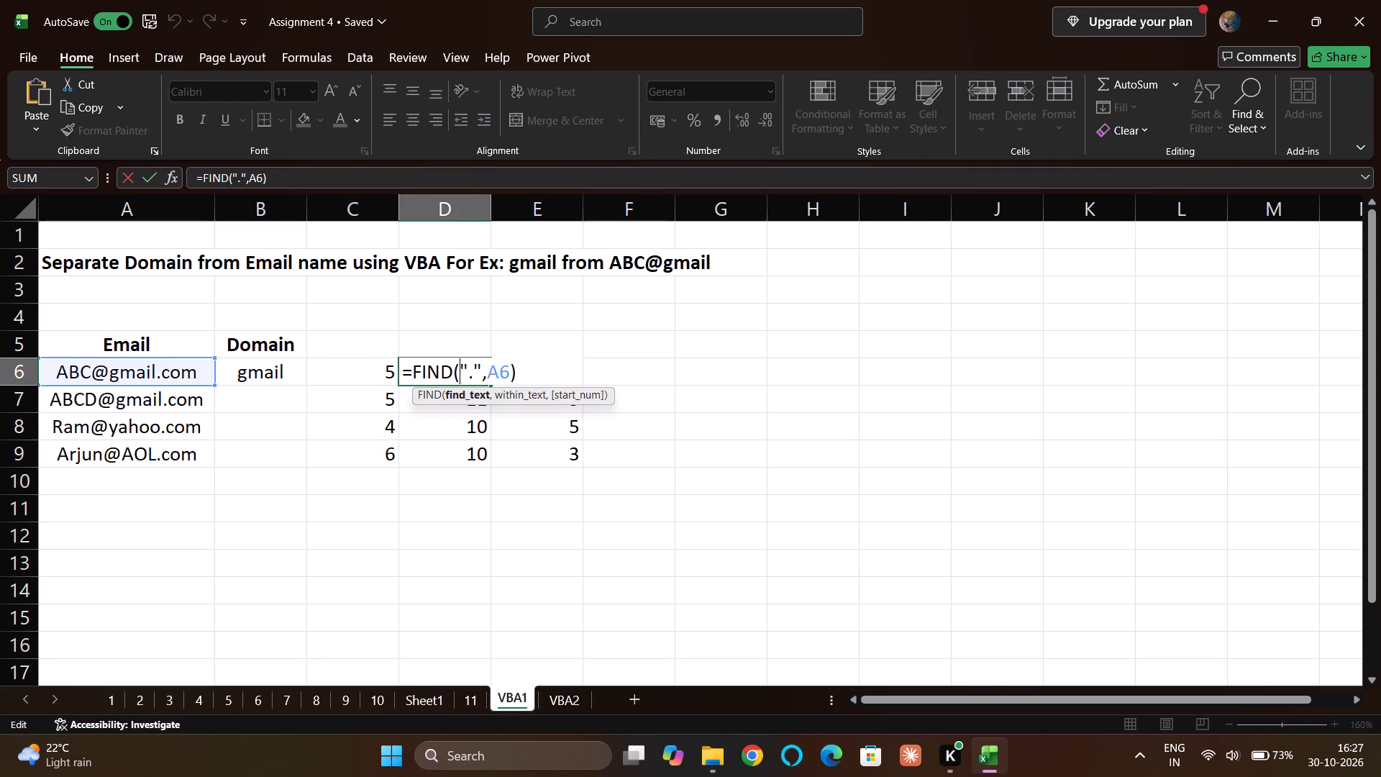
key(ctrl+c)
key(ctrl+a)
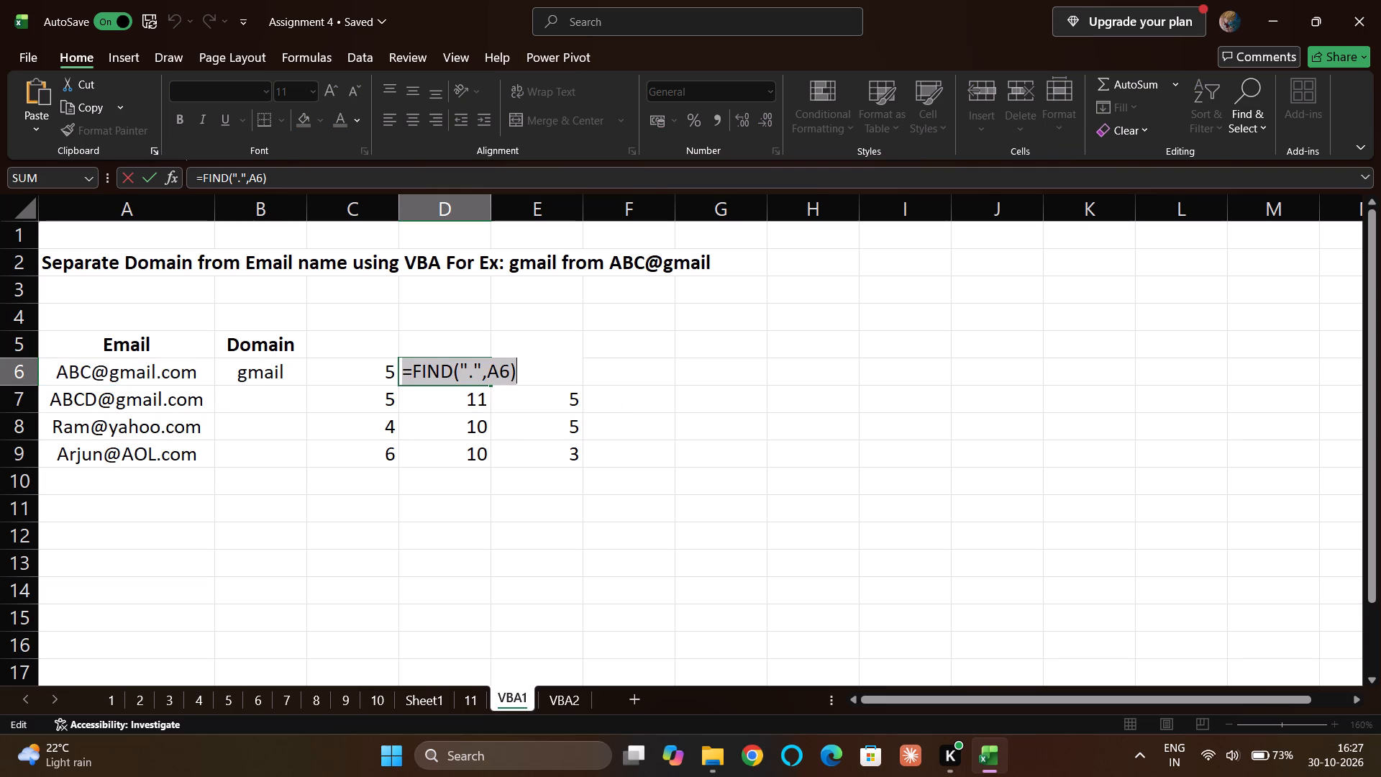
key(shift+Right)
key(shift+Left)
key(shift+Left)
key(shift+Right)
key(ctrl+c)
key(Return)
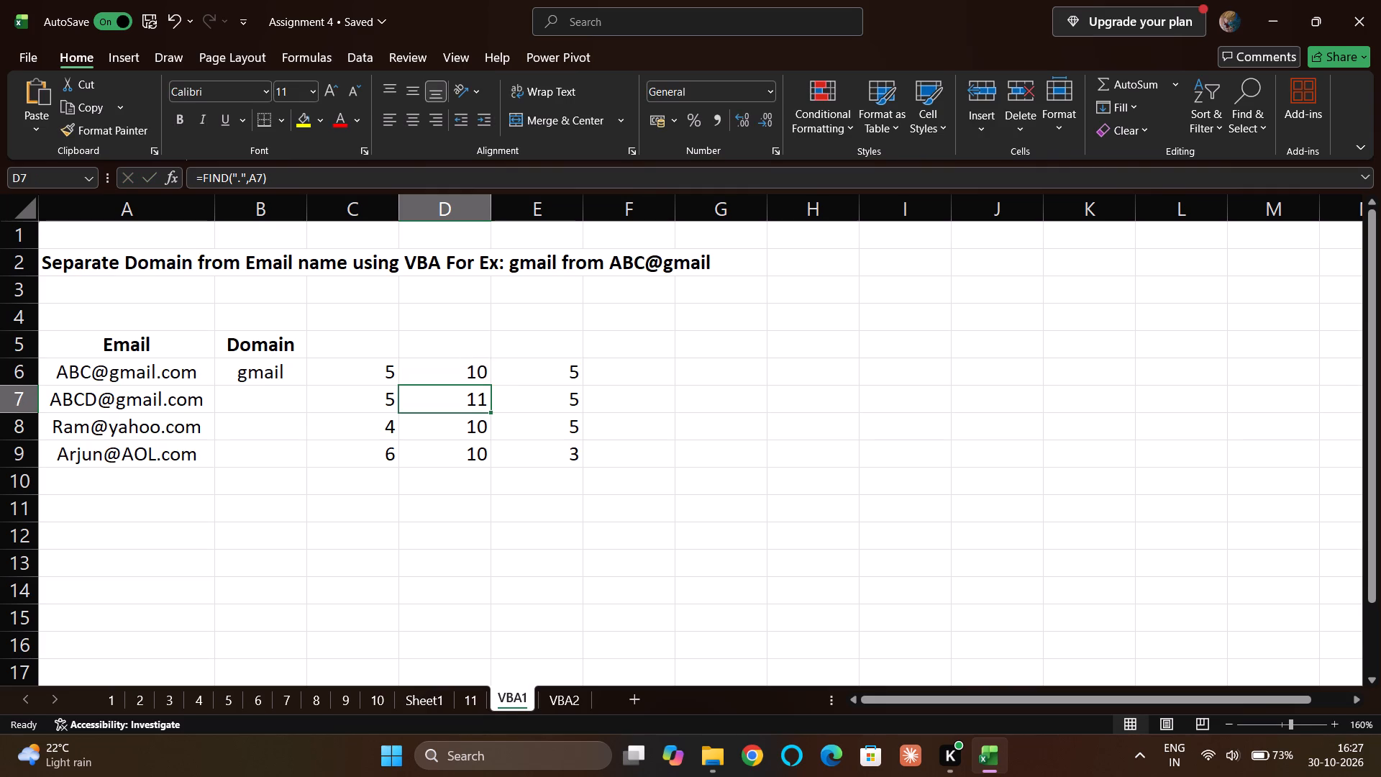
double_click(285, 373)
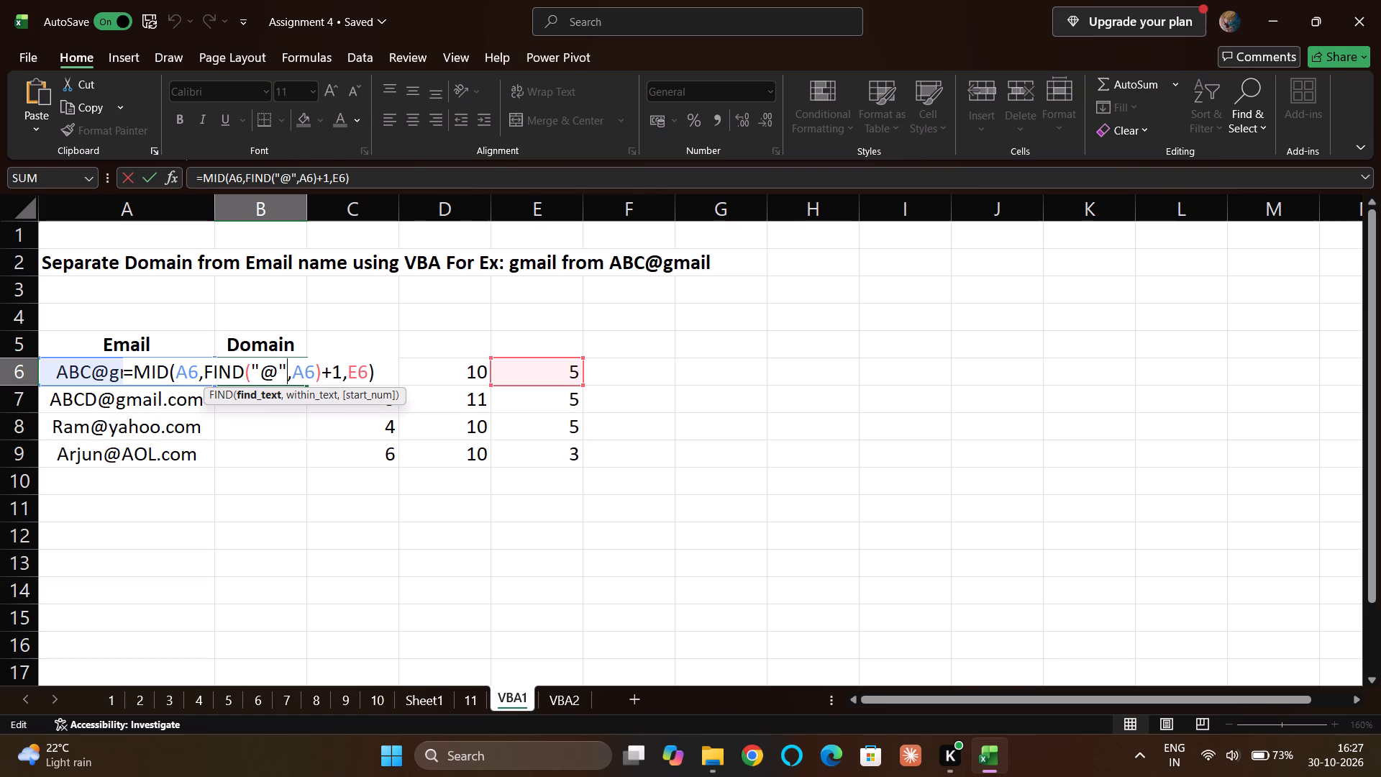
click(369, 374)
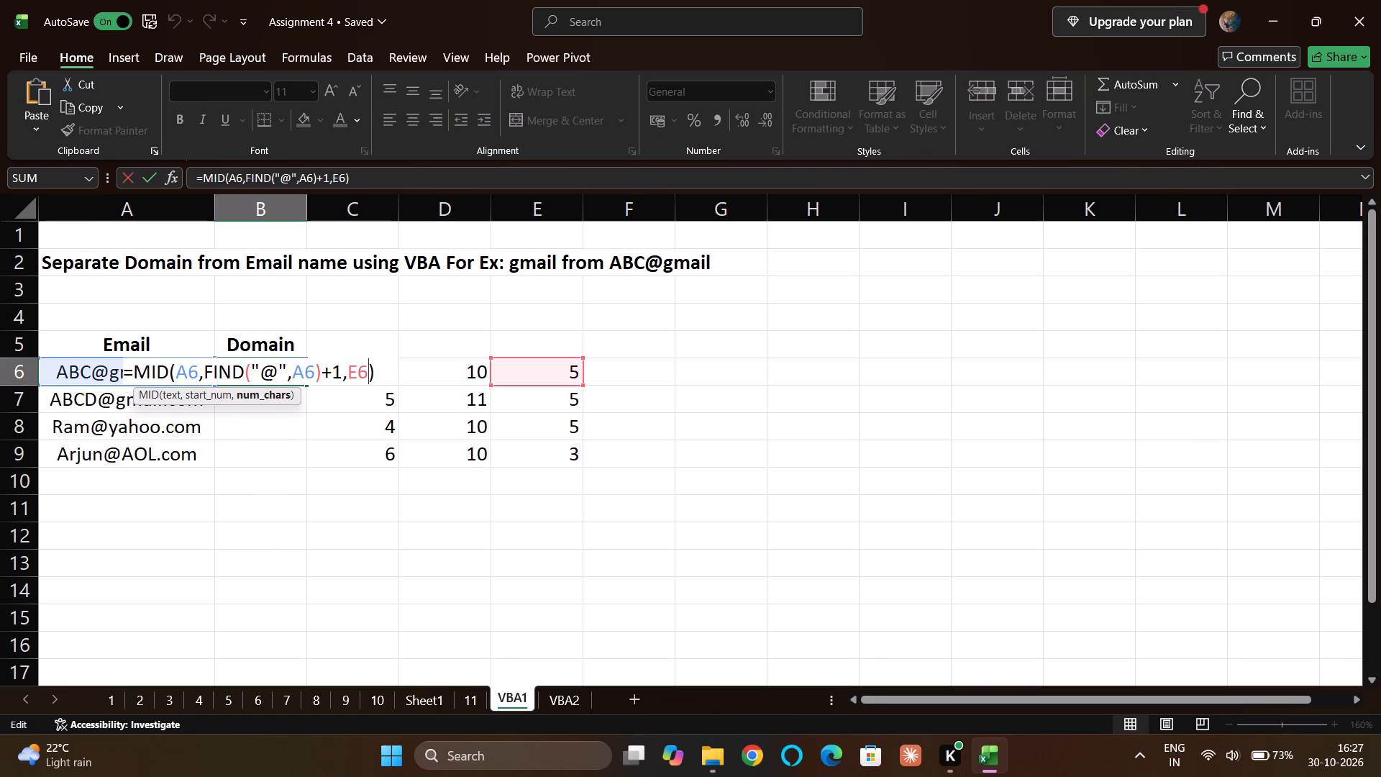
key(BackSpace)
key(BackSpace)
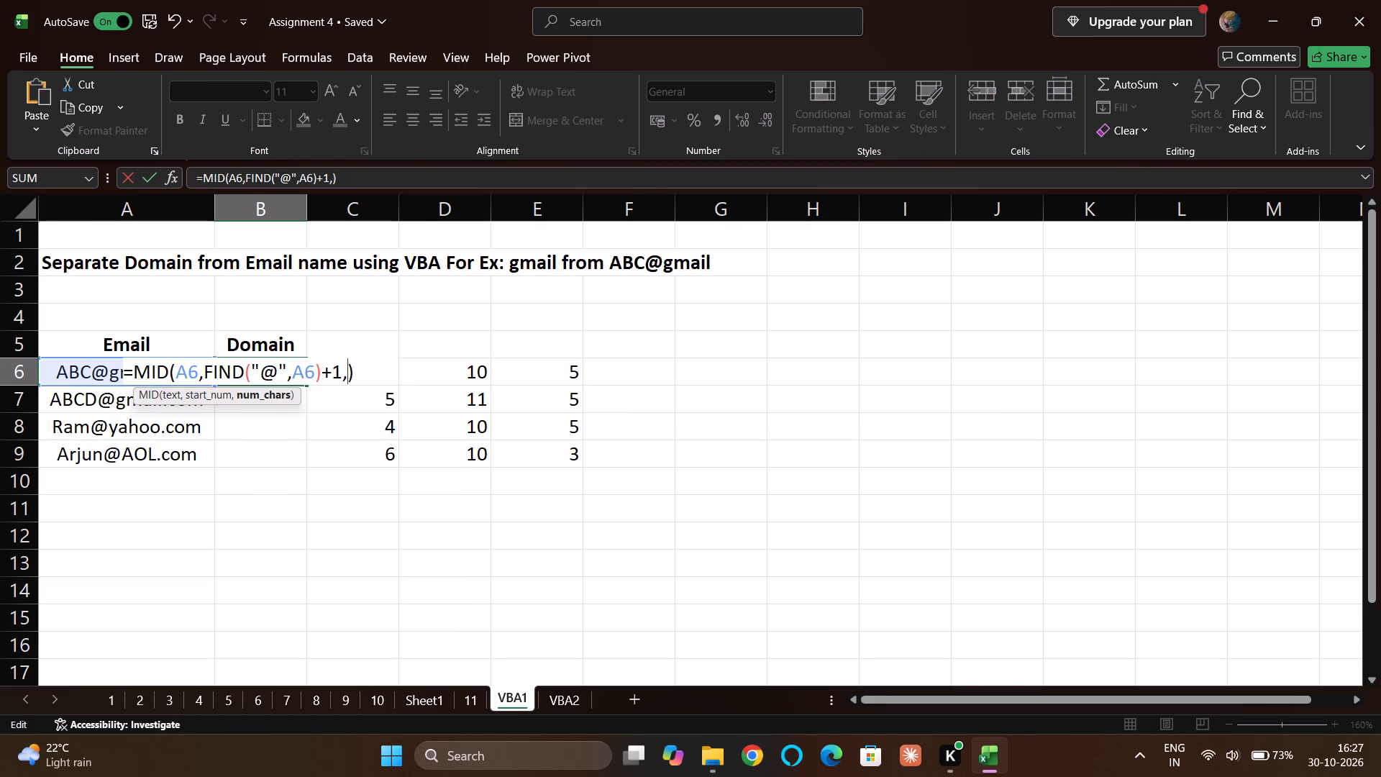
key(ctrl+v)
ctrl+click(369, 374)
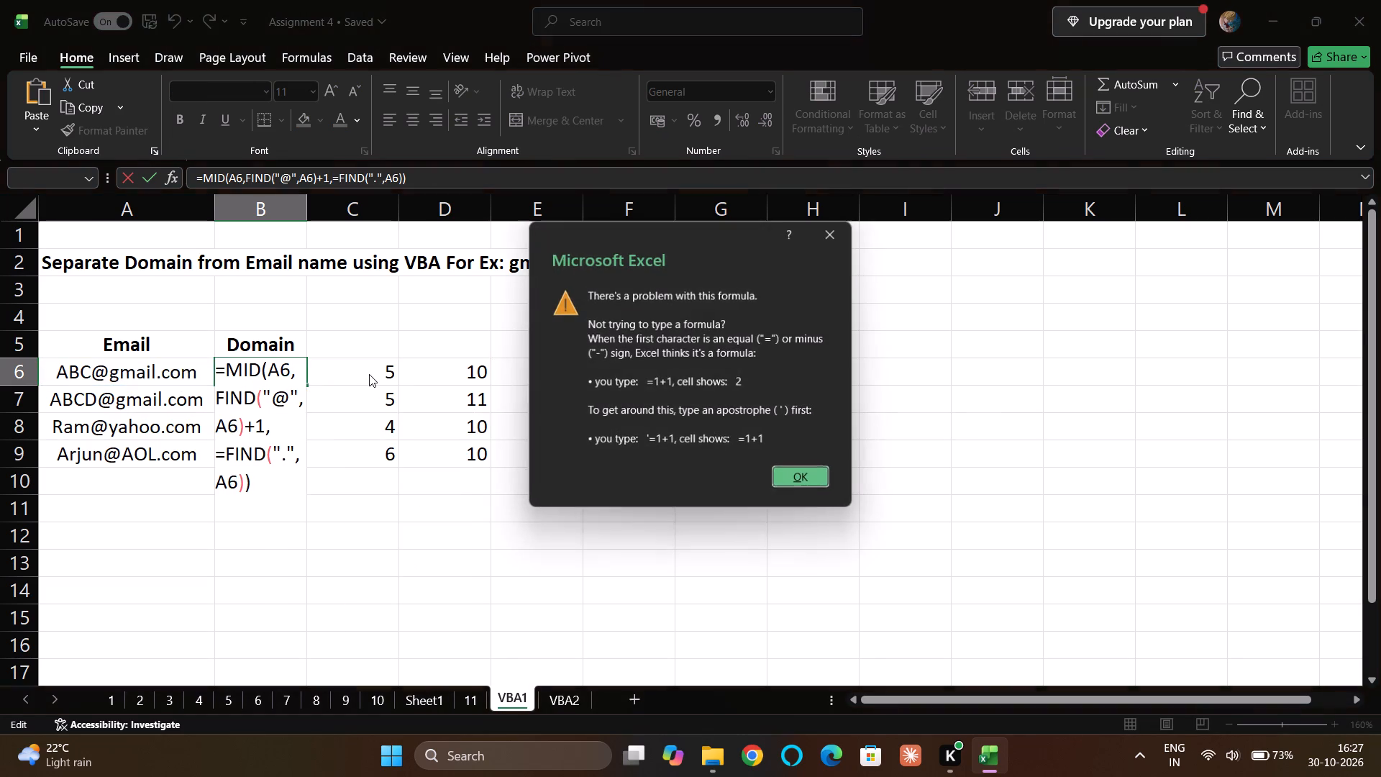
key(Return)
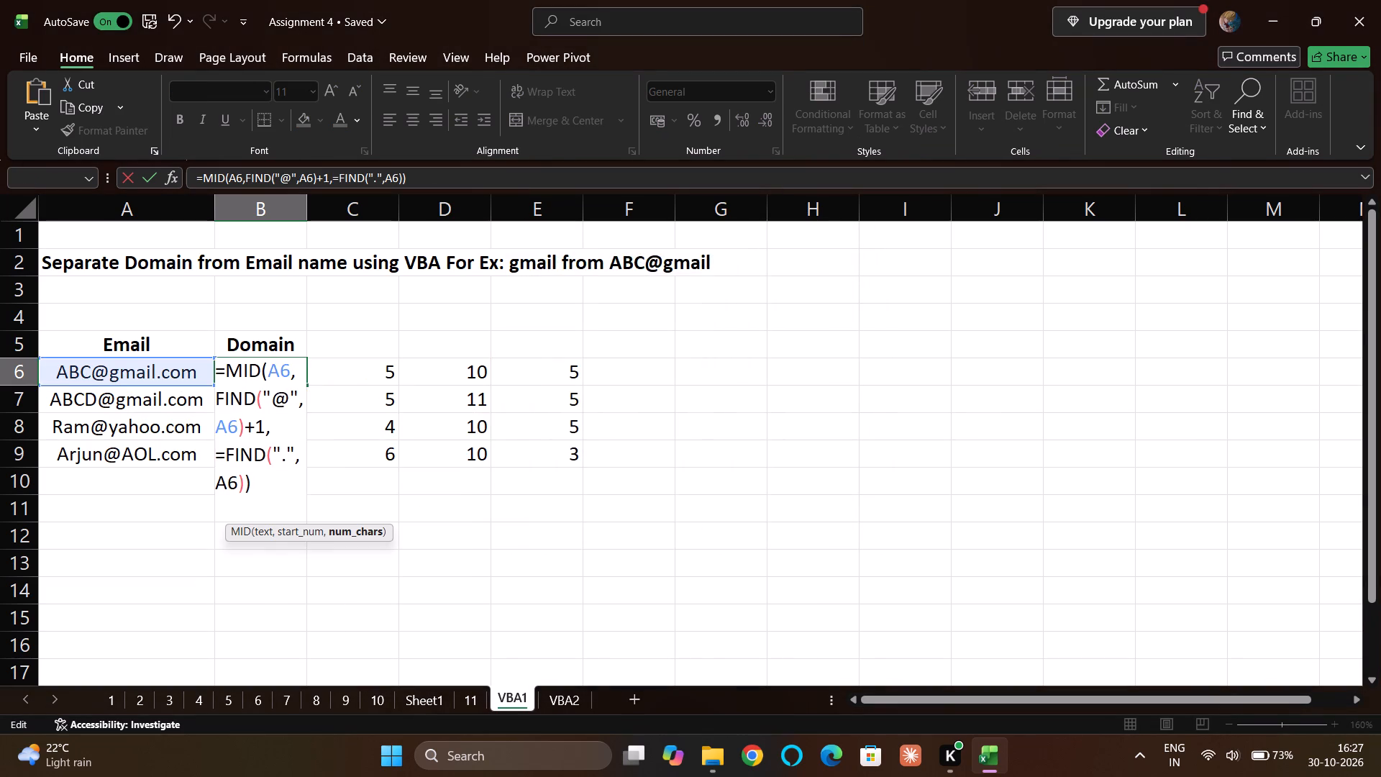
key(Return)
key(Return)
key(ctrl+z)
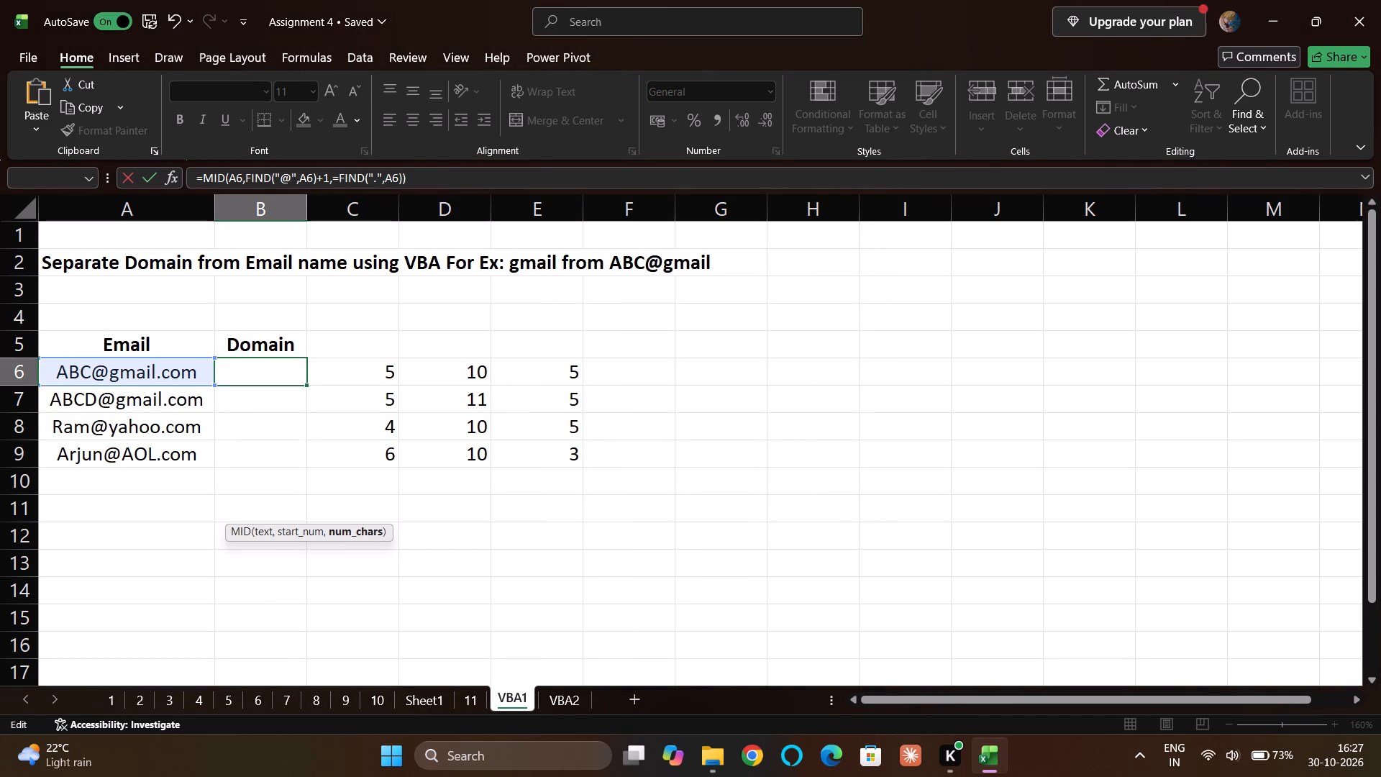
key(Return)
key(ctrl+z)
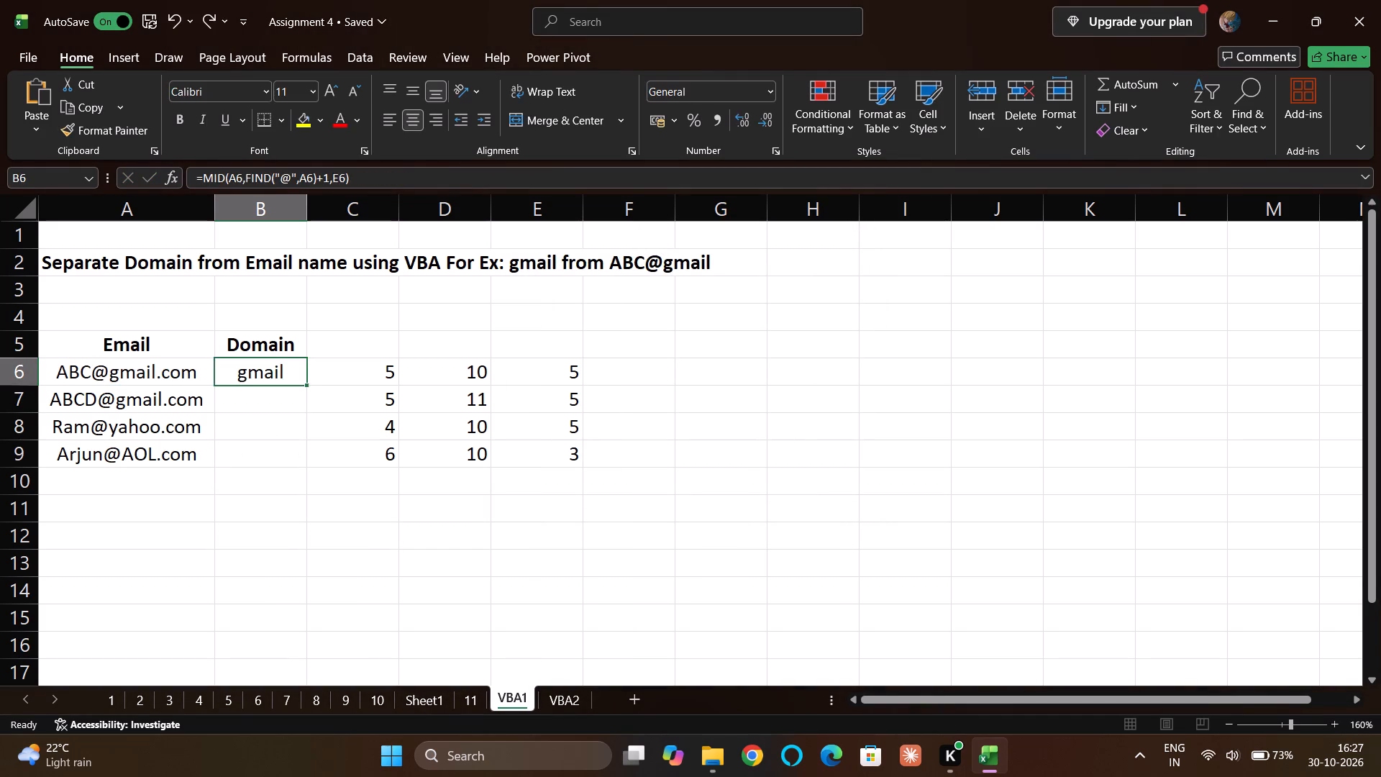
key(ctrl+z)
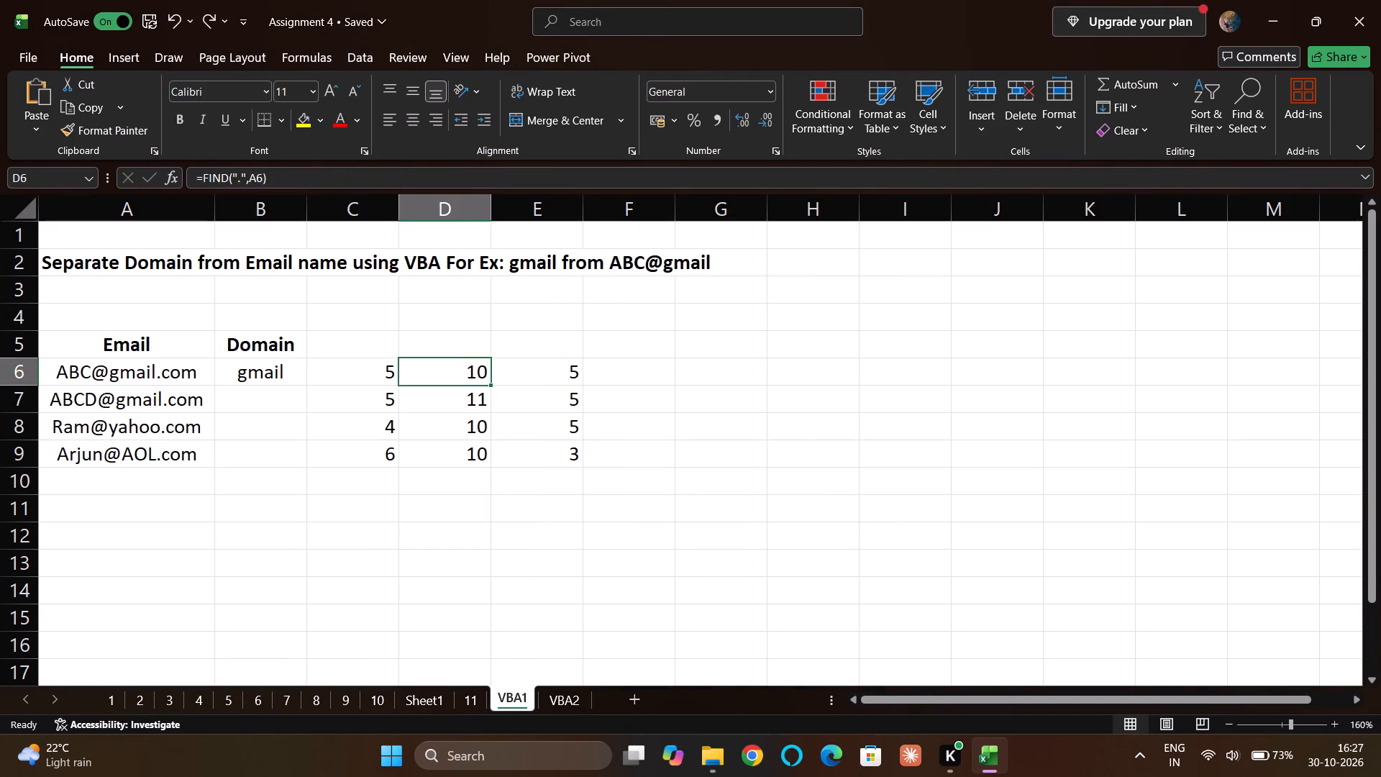
Replace the E6 reference in the B6 formula with D6's copied expression, without its equals sign, making it =MID(A6,FIND("@",A6)+1,FIND(".",A6)).
double_click(565, 368)
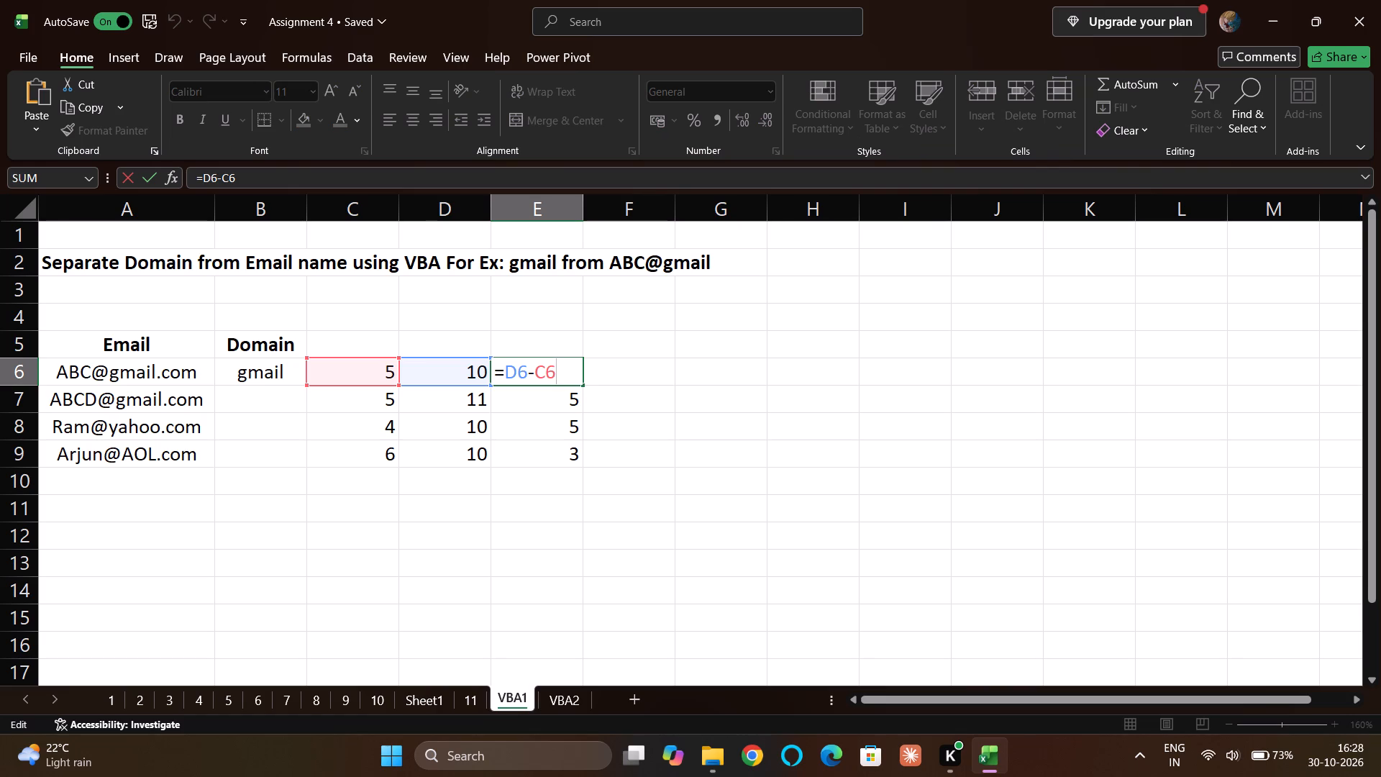
key(Return)
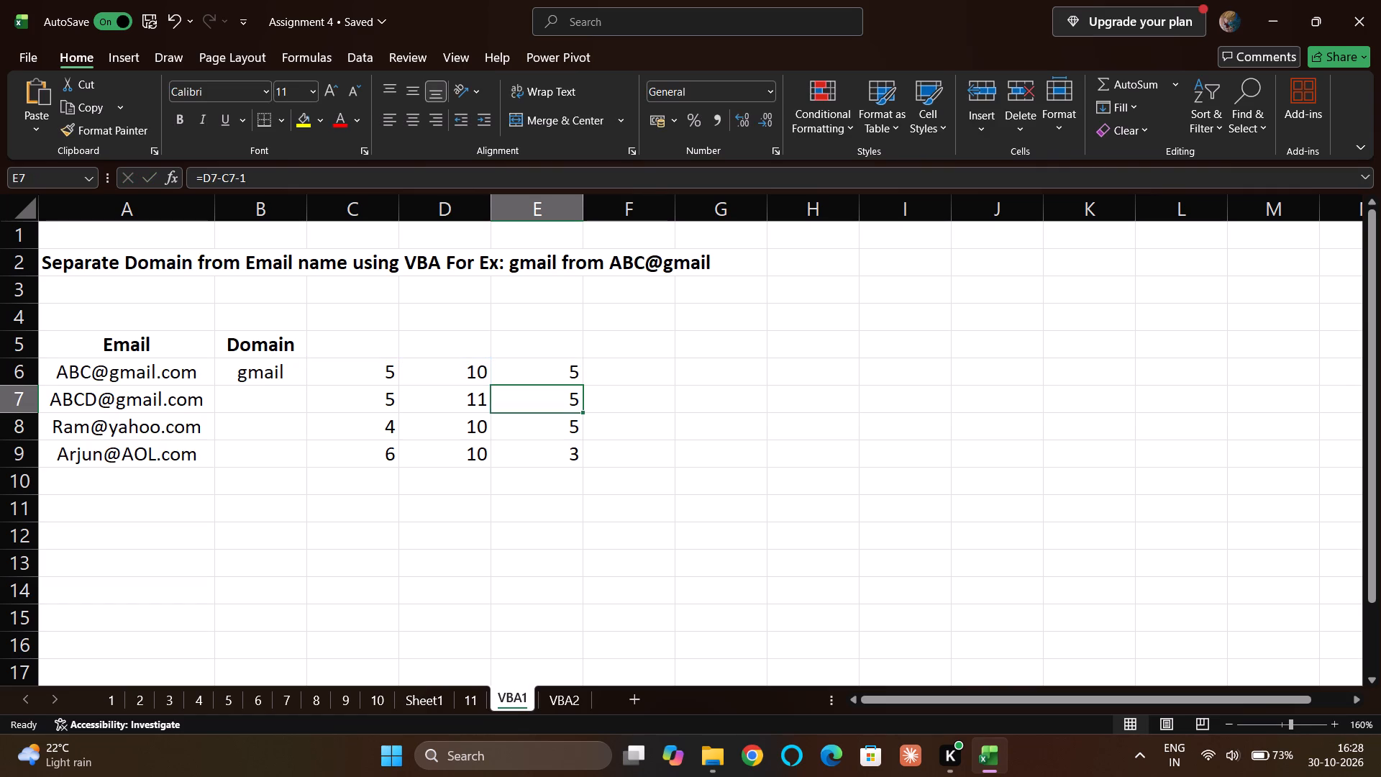
double_click(442, 380)
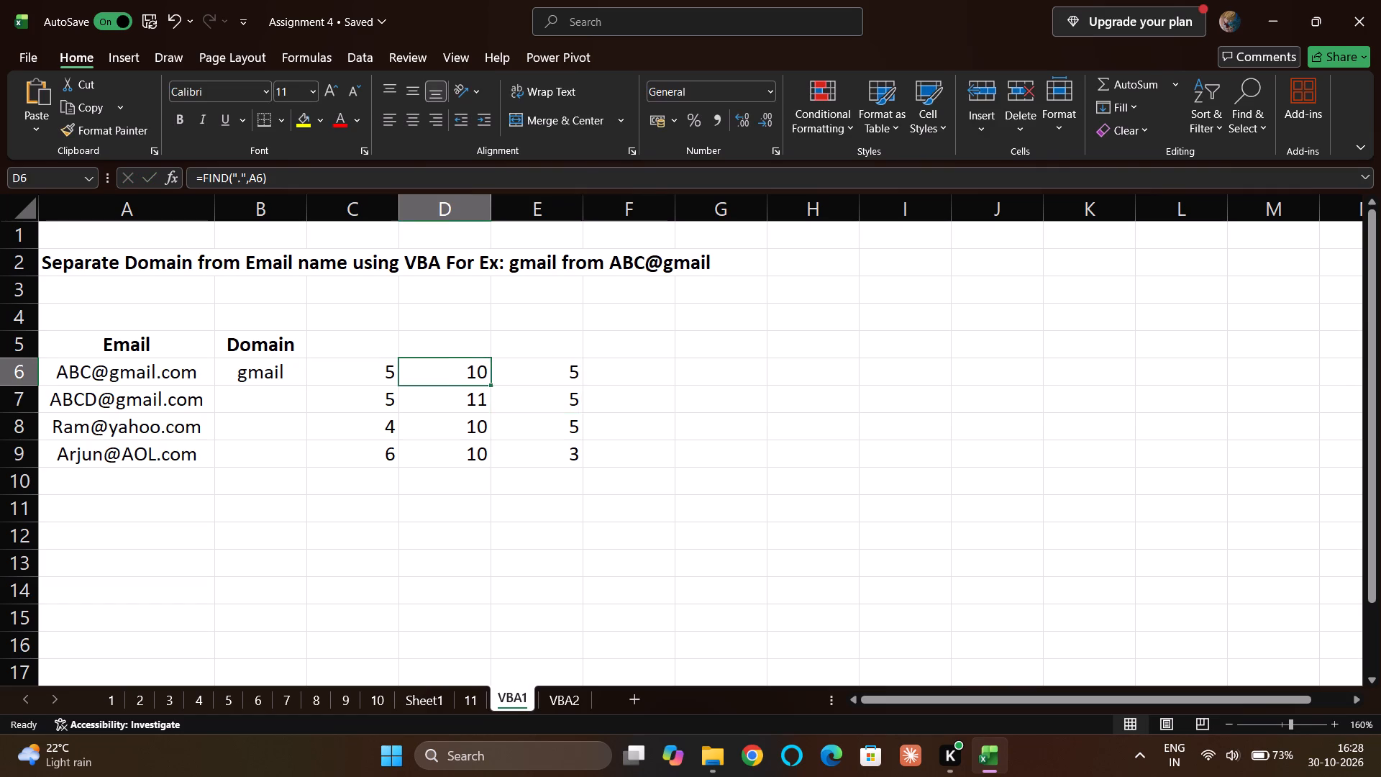
key(ctrl+a)
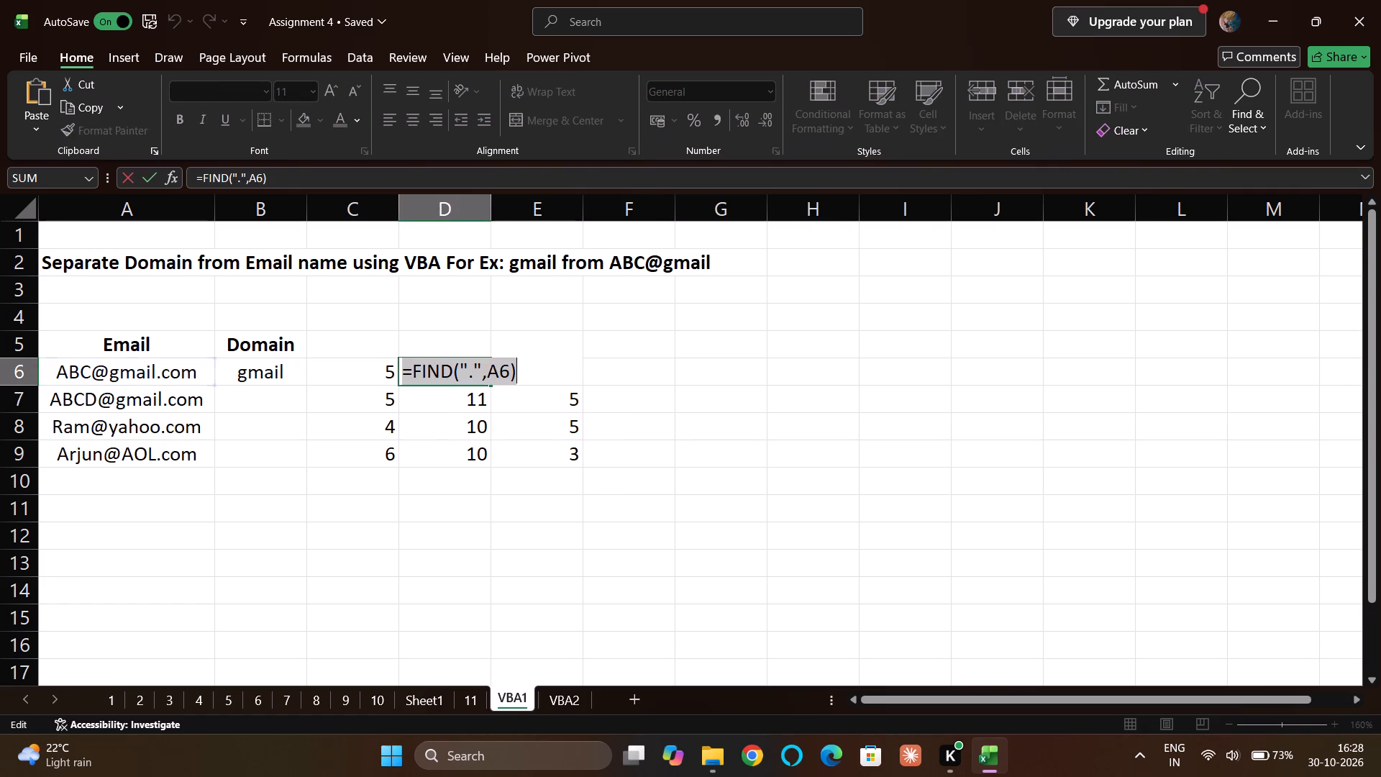
key(ctrl+c)
key(Return)
double_click(291, 373)
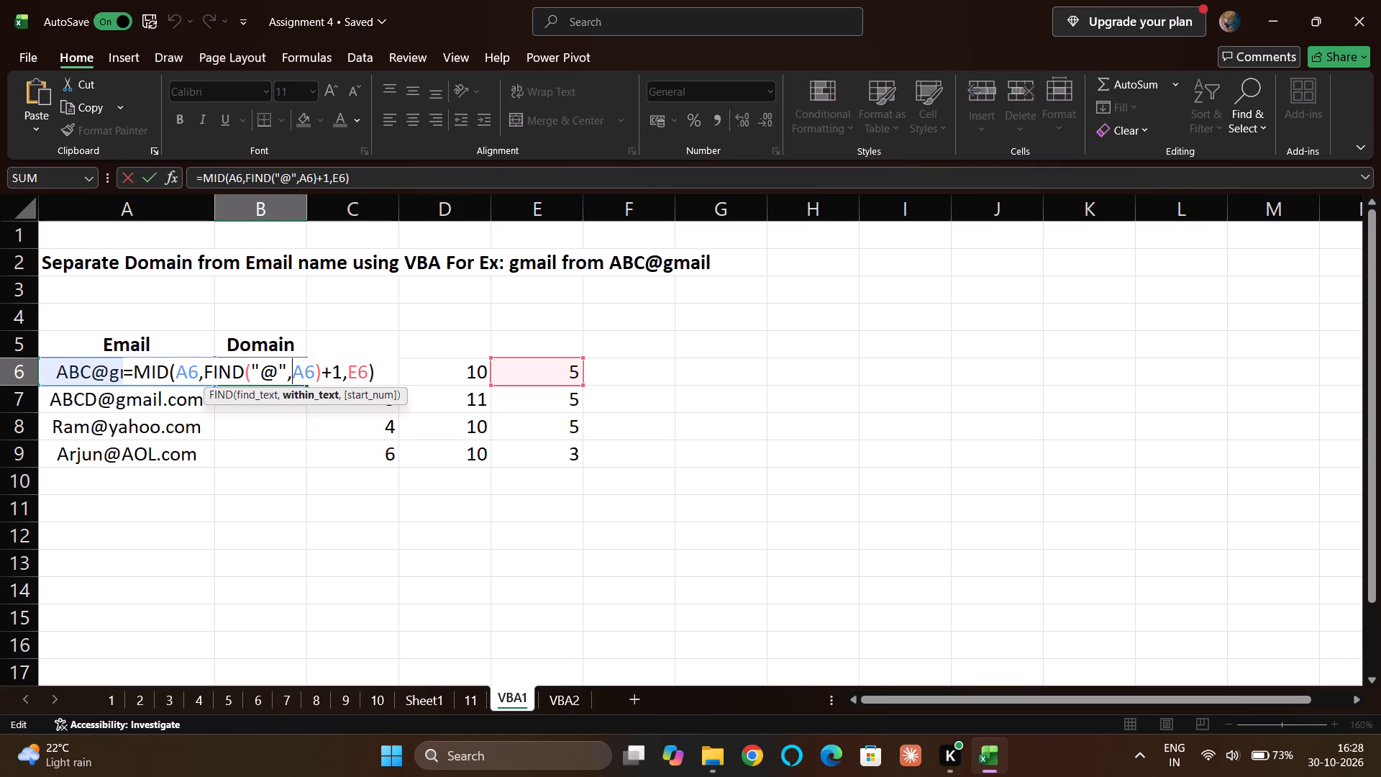
click(366, 372)
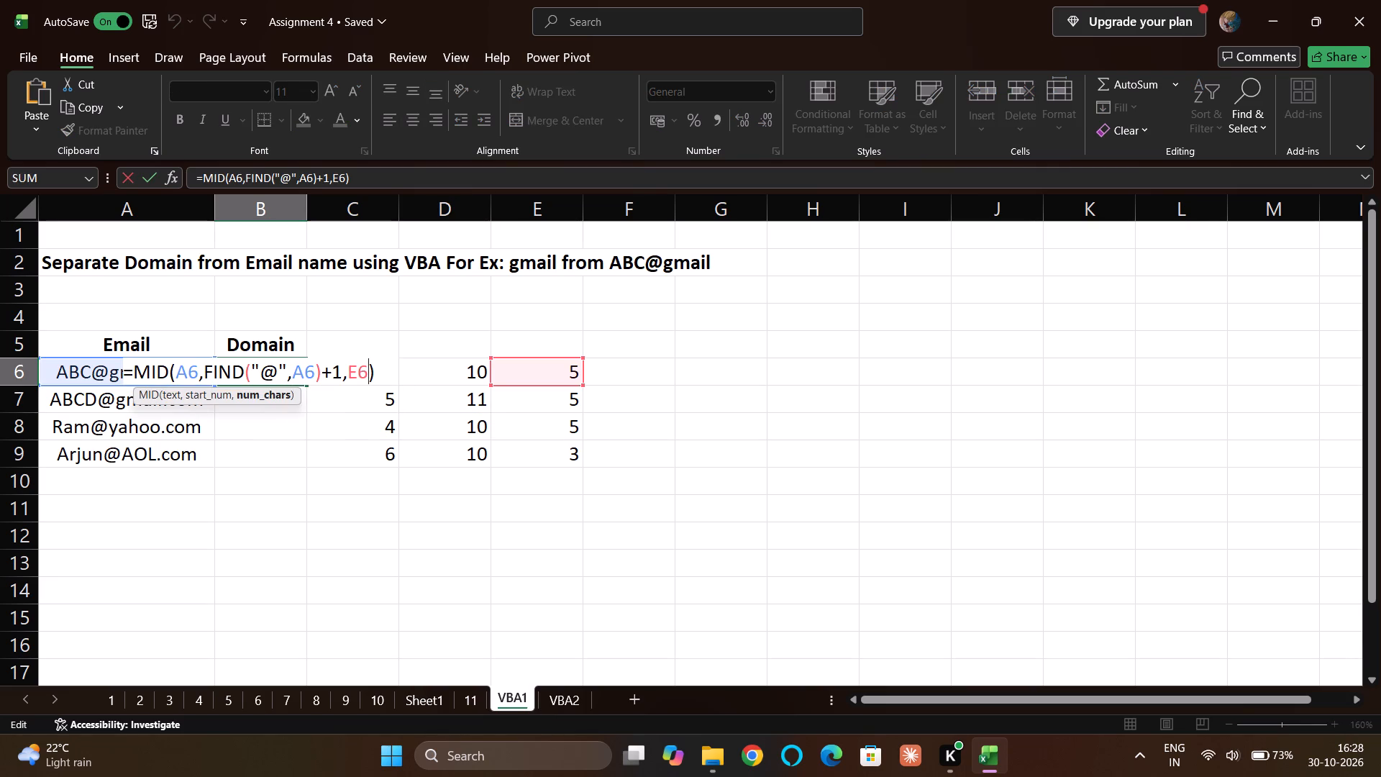
key(BackSpace)
key(BackSpace)
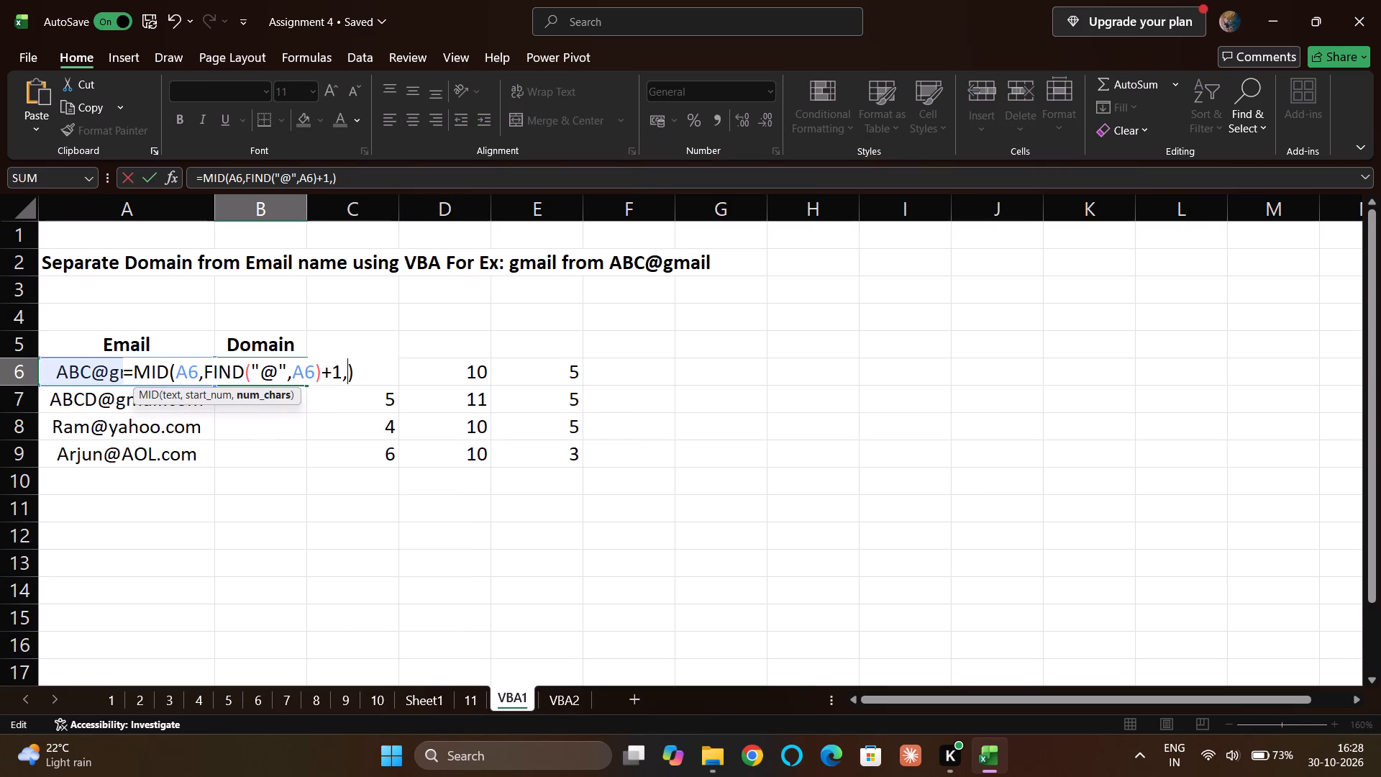
key(ctrl+v)
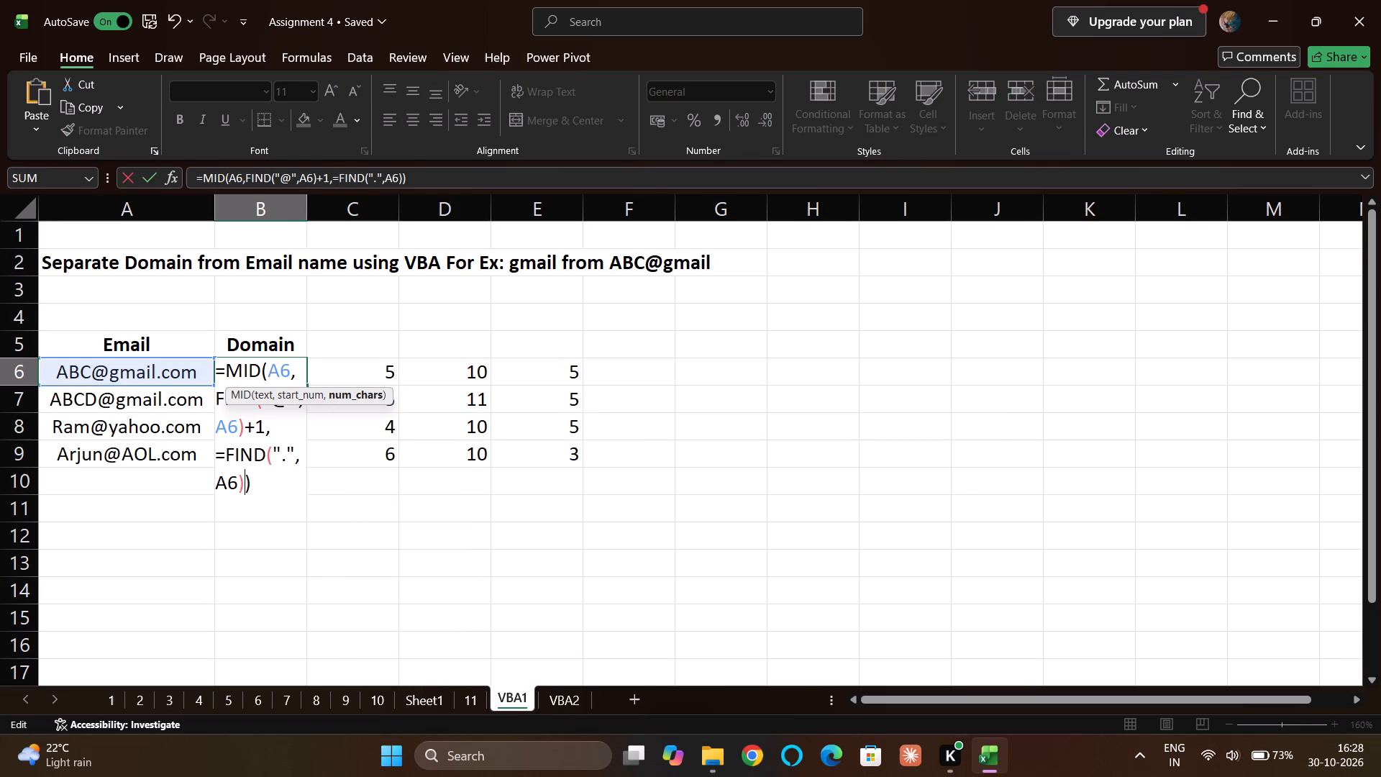
key(Down)
key(Down)
key(Down)
key(Up)
key(Up)
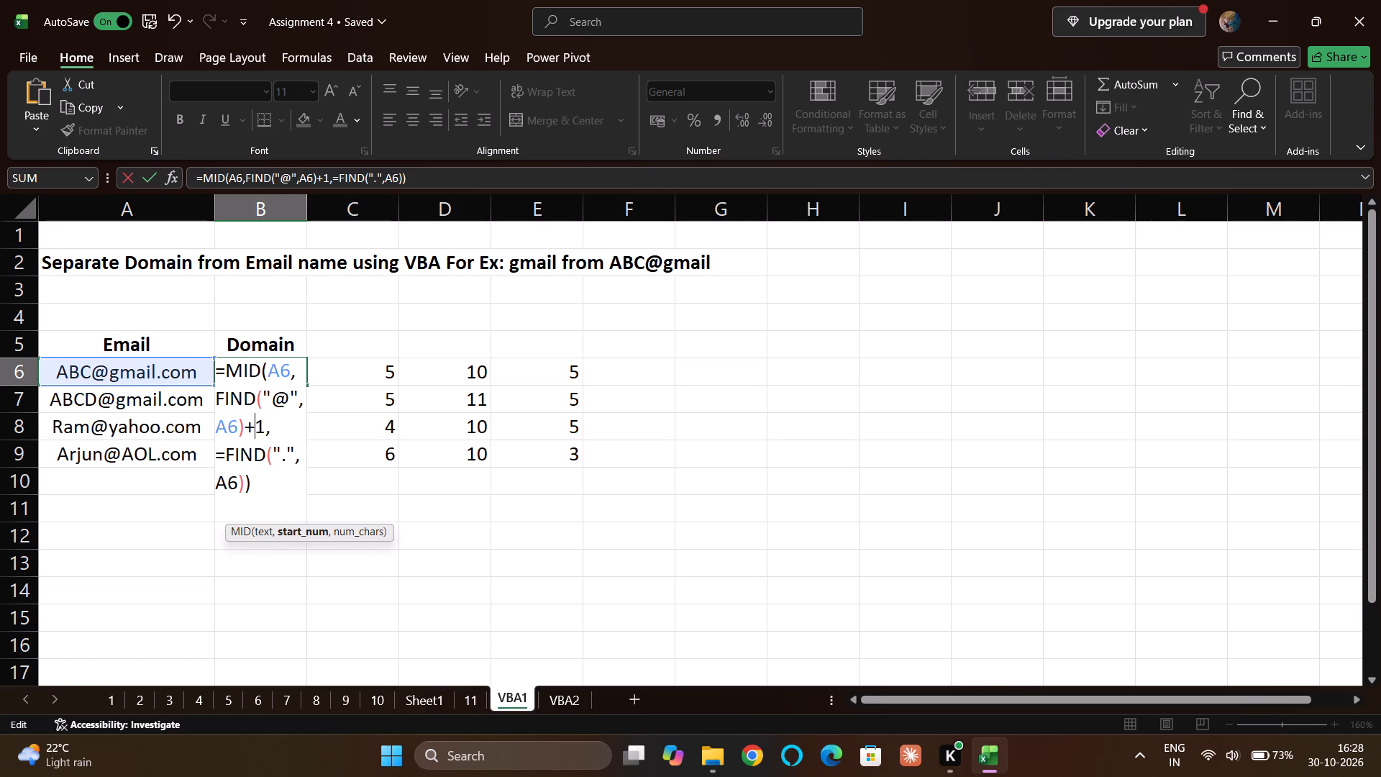
key(Down)
key(Left)
key(Left)
key(Left)
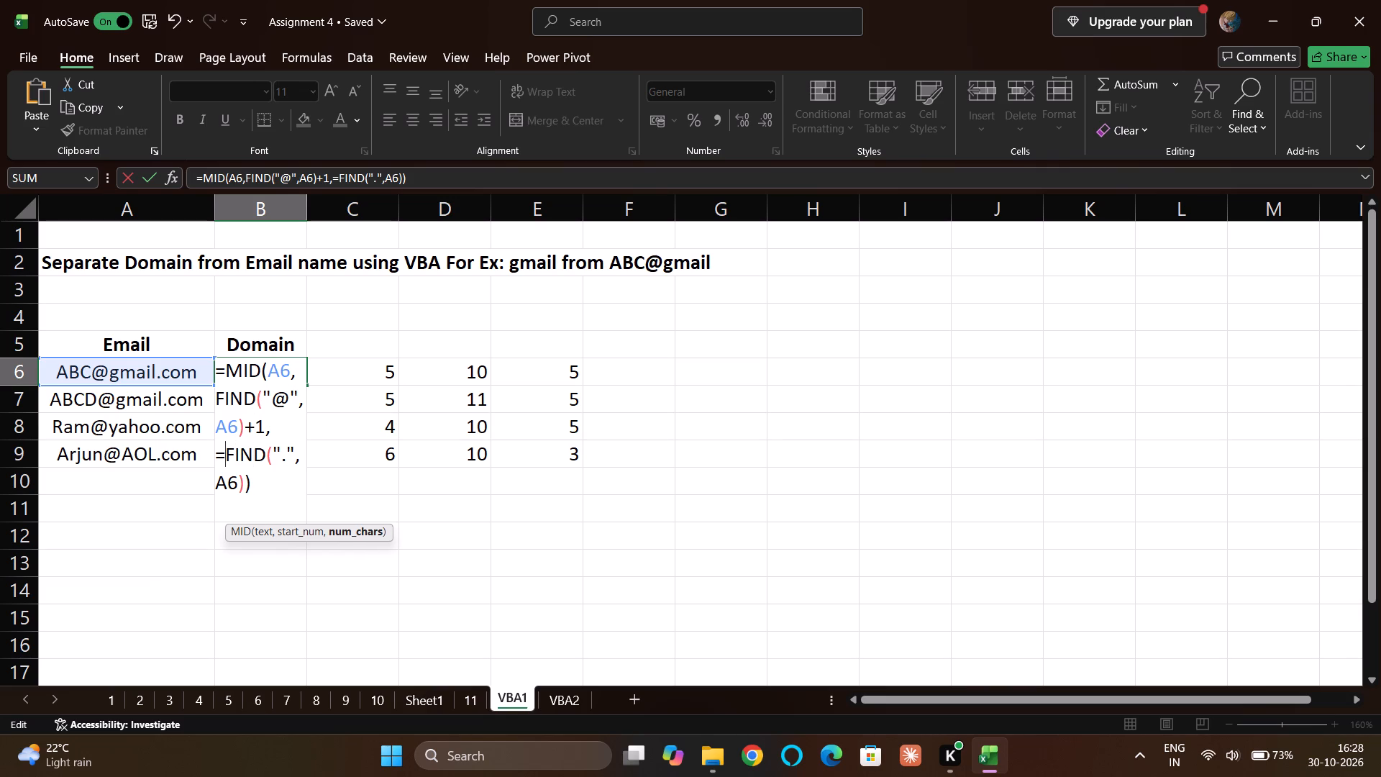
key(BackSpace)
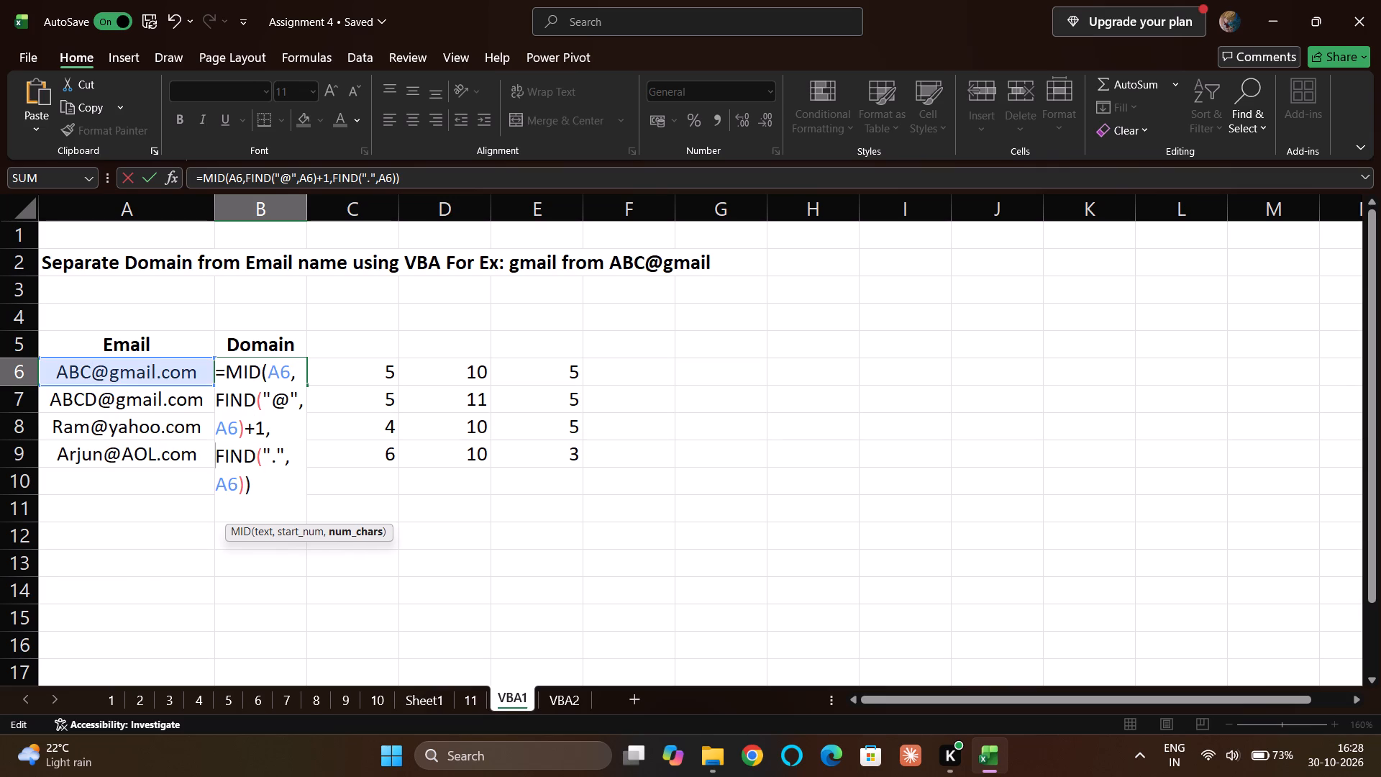
Subtract a copy of FIND("@",A6)+1 from FIND(".",A6) in the B6 formula's character-count argument and enter the formula.
click(243, 486)
drag(263, 432, 217, 402)
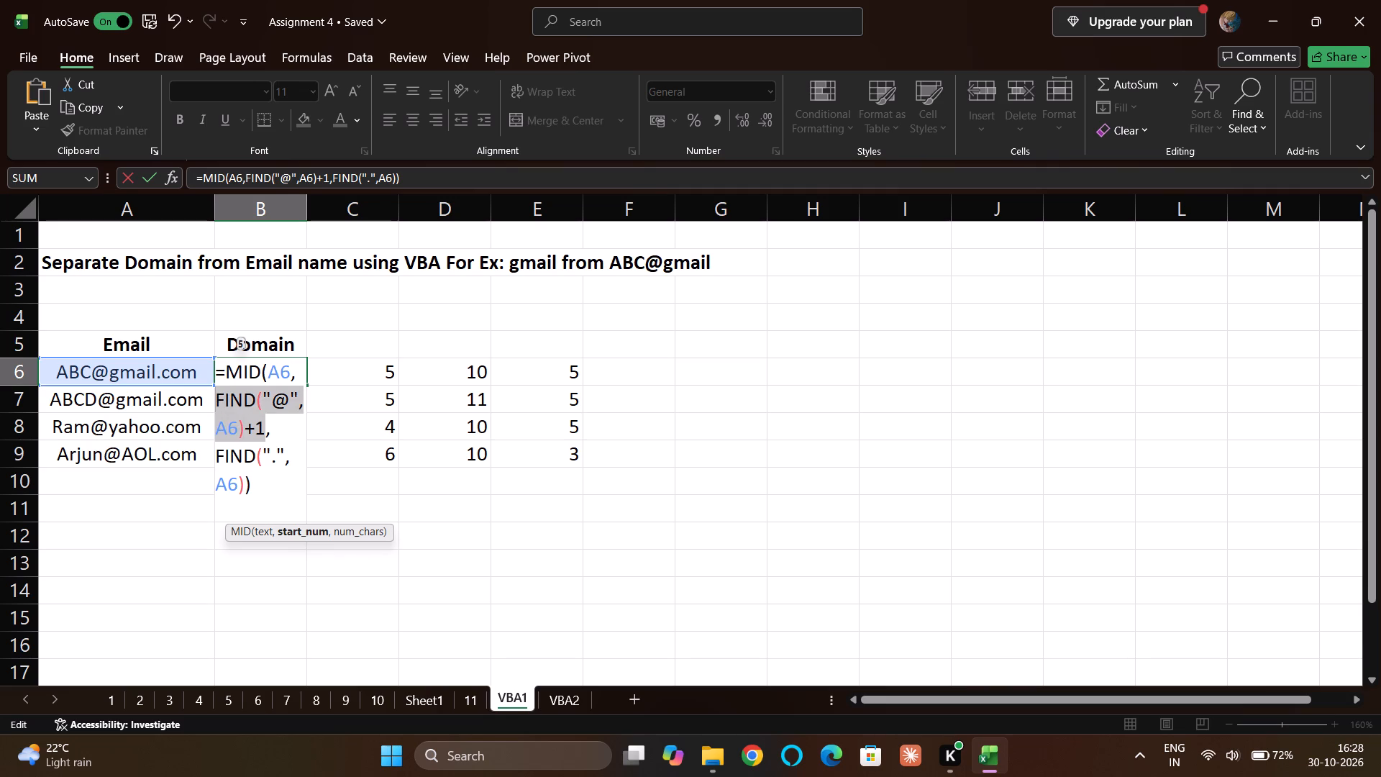
key(ctrl+c)
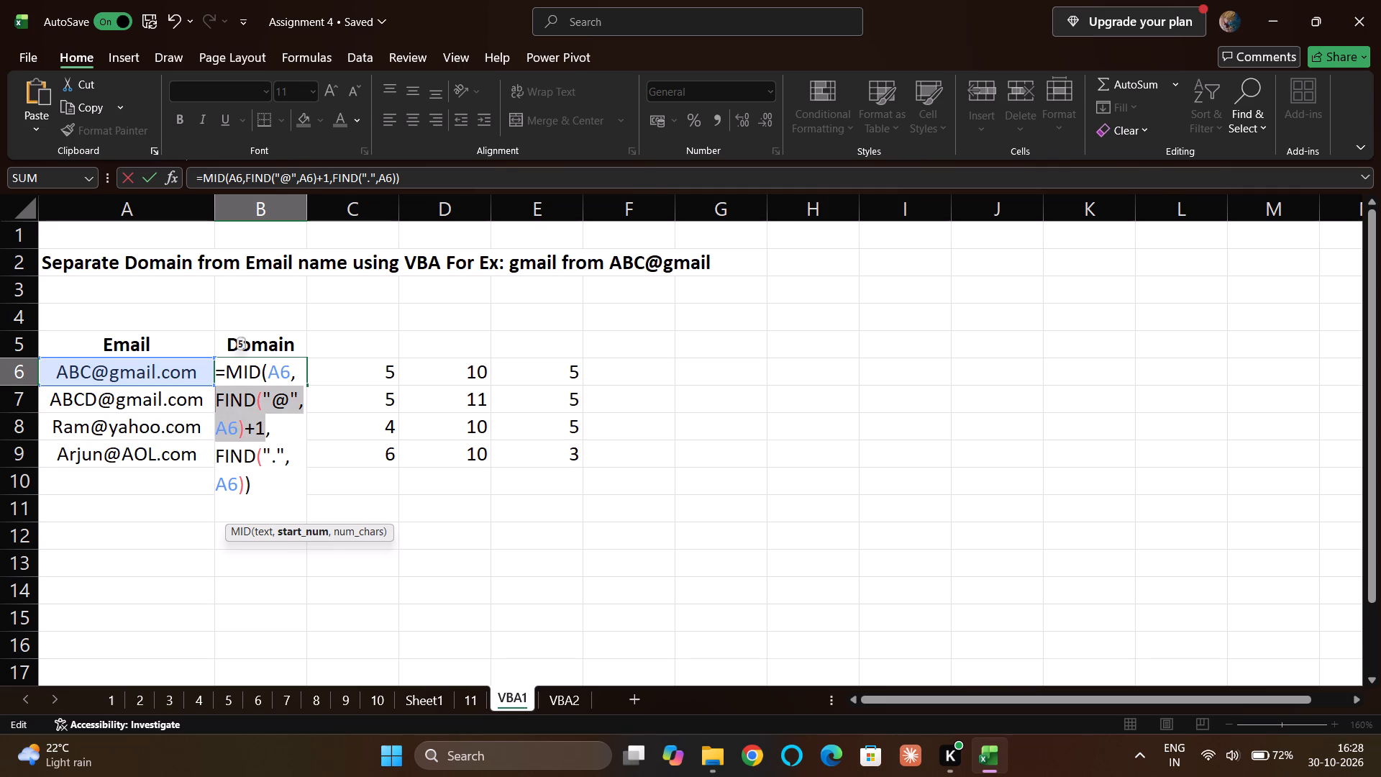
click(243, 482)
key(minus)
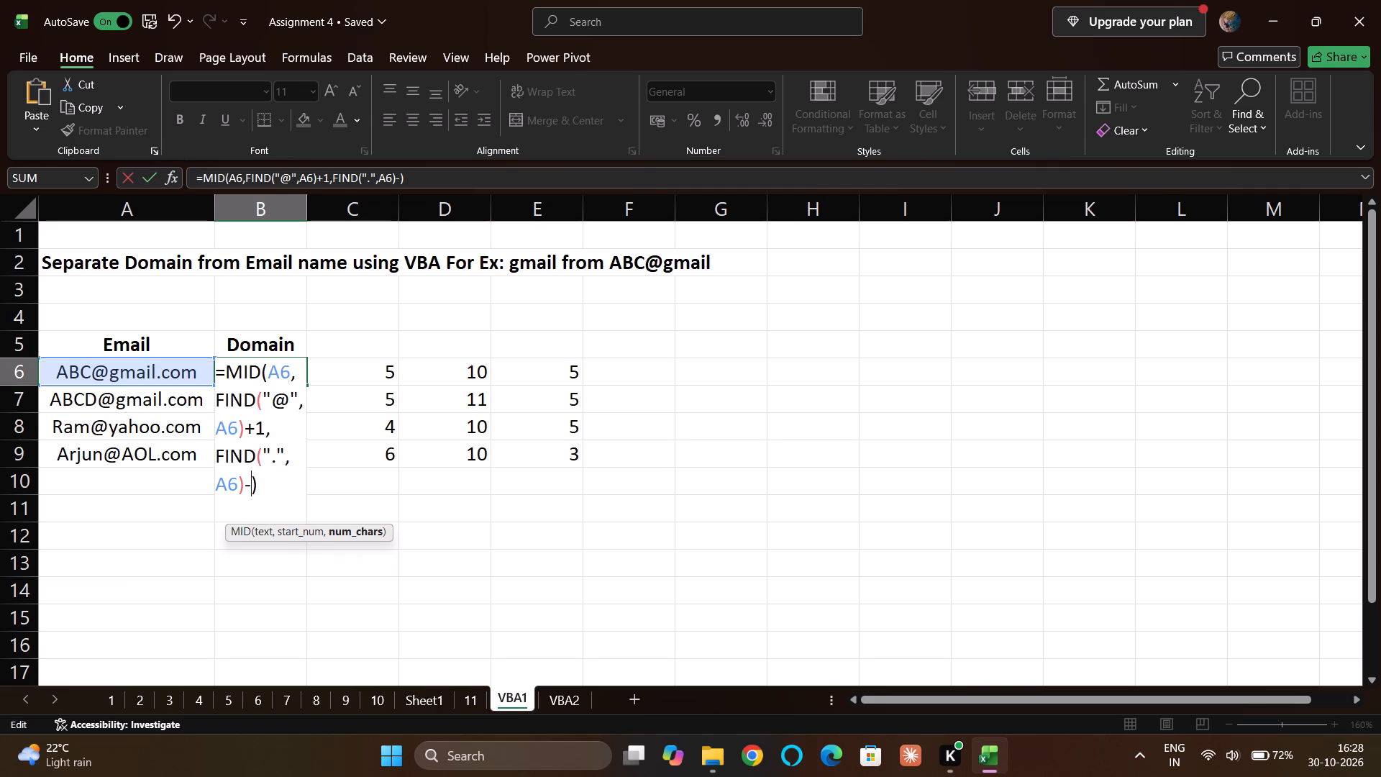
key(ctrl+v)
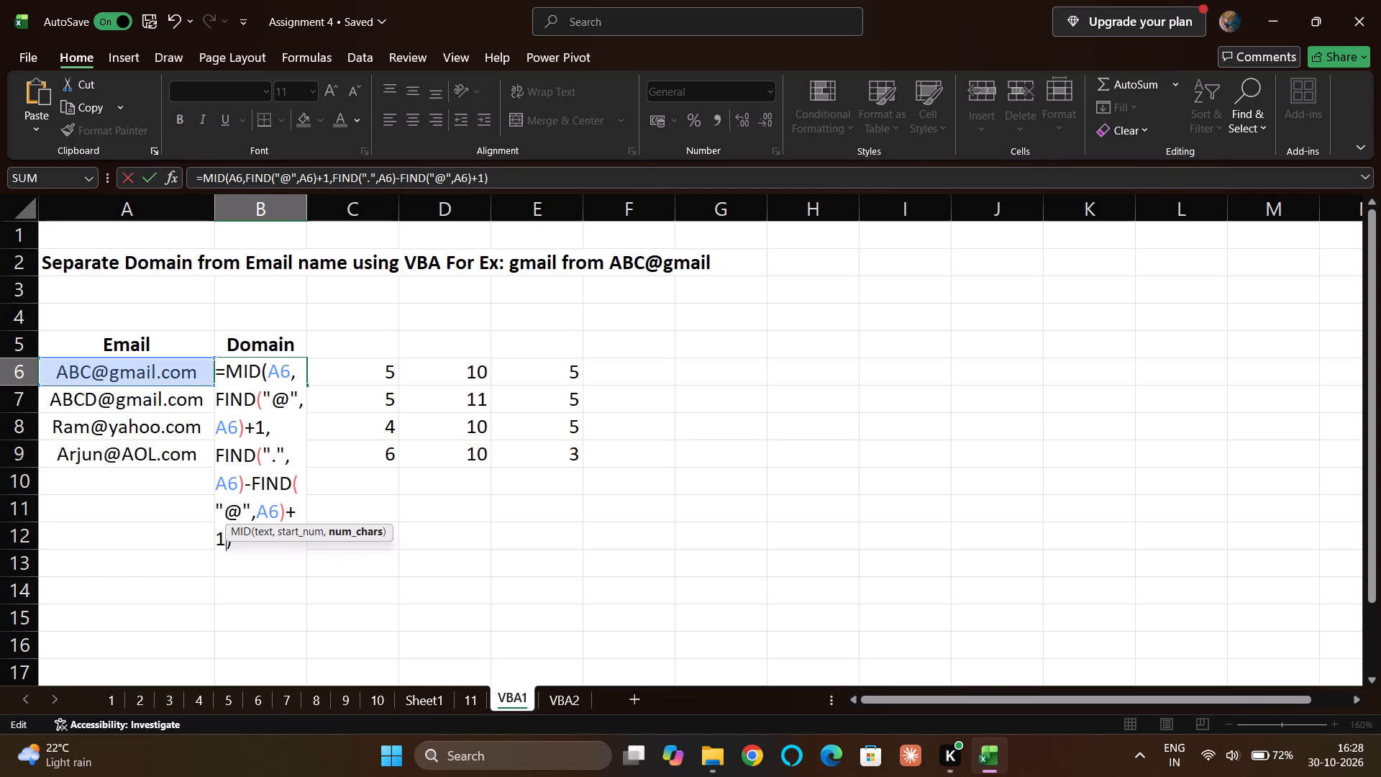
key(Return)
key(Return)
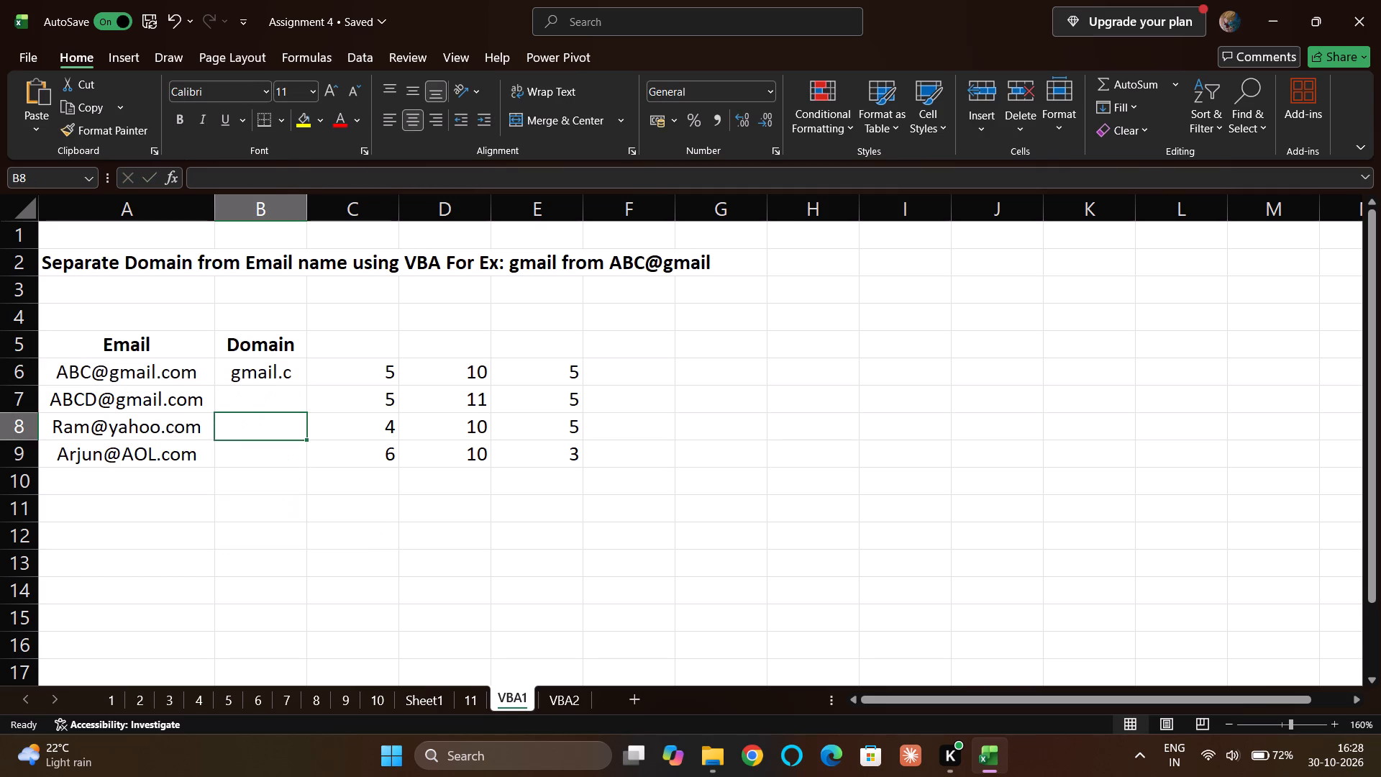
Remove the trailing +1 from the B6 formula's character-count argument, leaving FIND(".",A6)-FIND("@",A6).
double_click(284, 376)
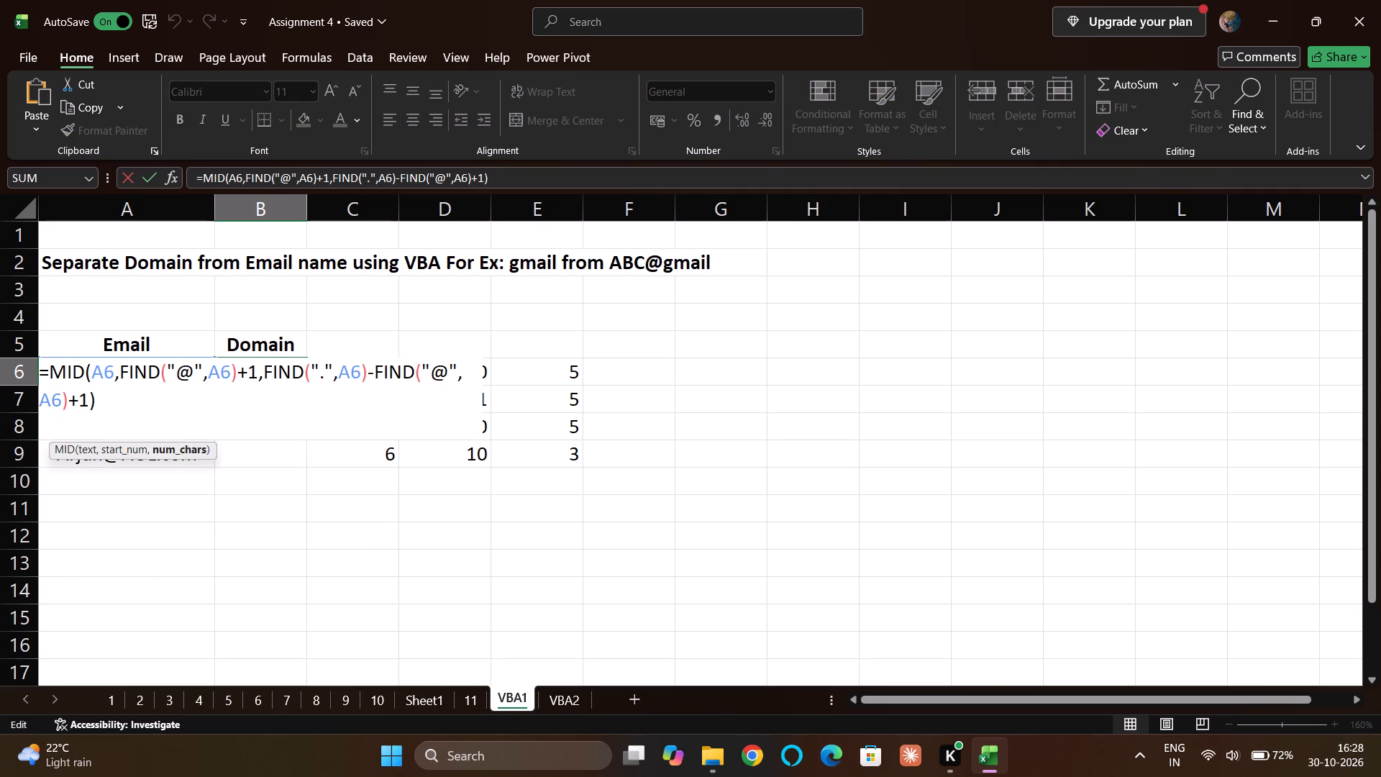
click(86, 404)
key(BackSpace)
key(BackSpace)
key(Return)
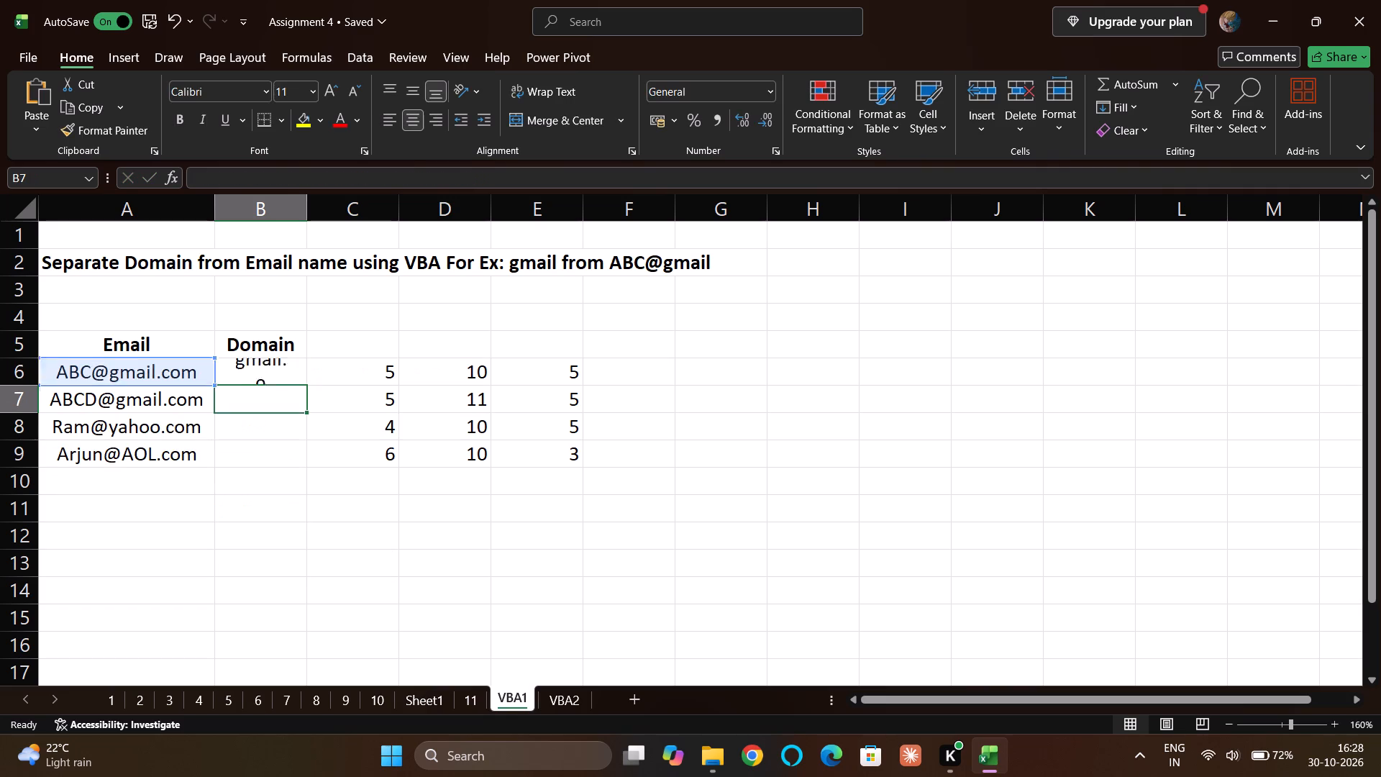
Insert -1 after FIND(".",A6) in the B6 formula, making the character count FIND(".",A6)-1-FIND("@",A6).
double_click(257, 374)
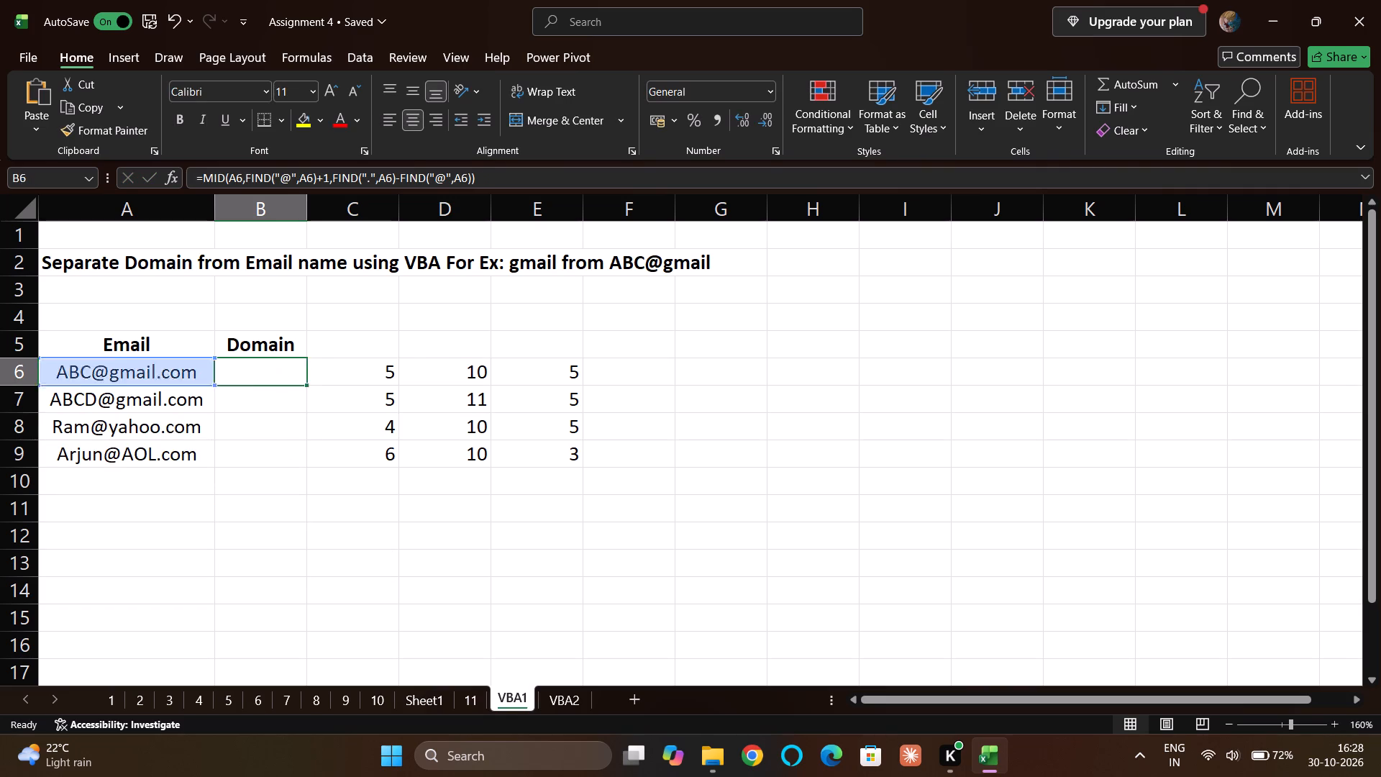
click(370, 372)
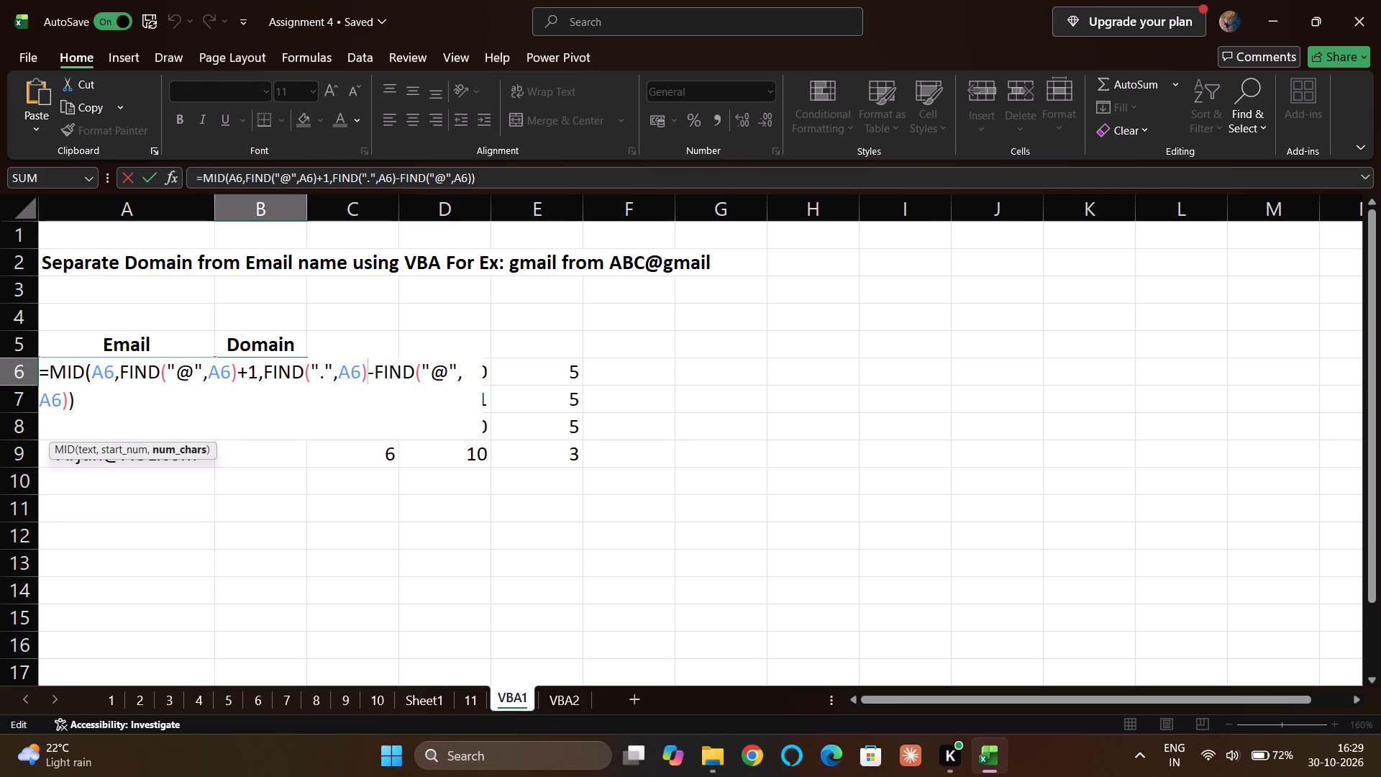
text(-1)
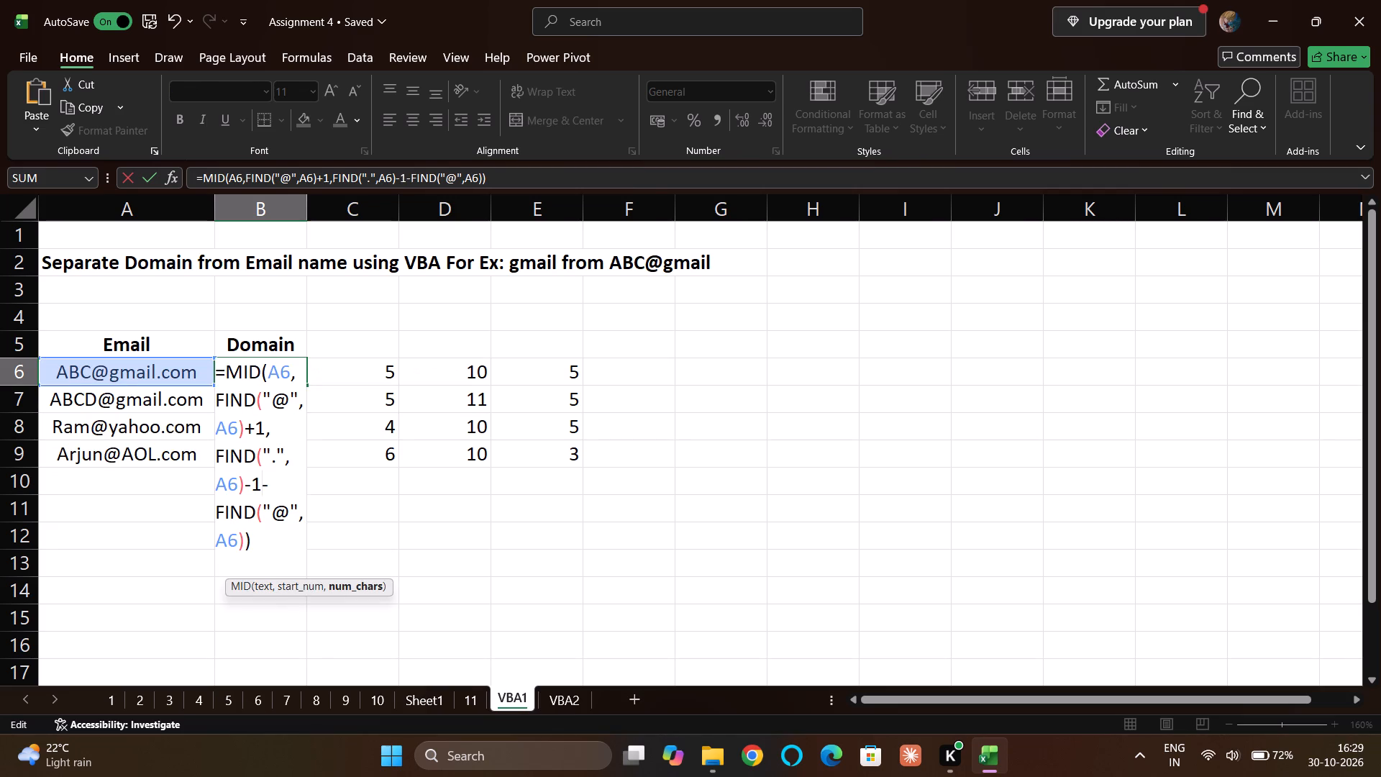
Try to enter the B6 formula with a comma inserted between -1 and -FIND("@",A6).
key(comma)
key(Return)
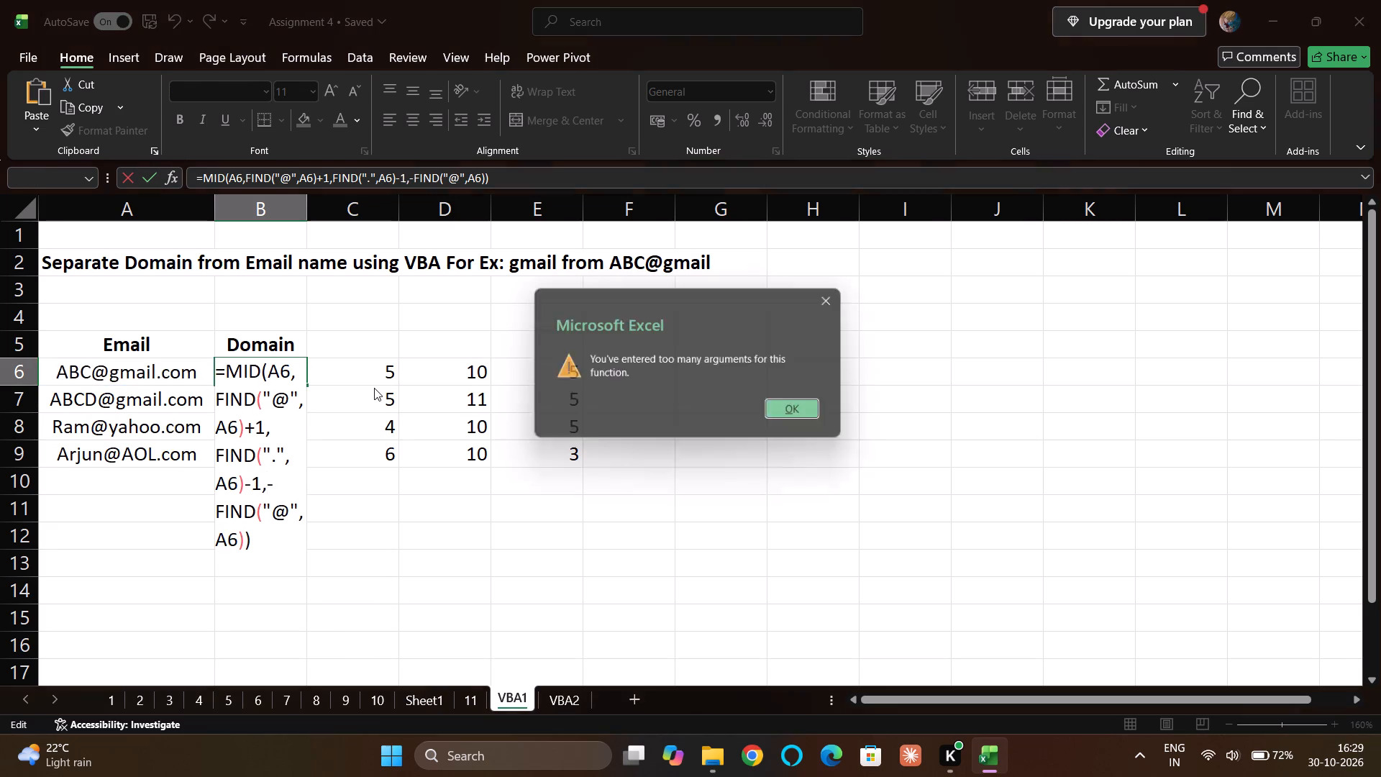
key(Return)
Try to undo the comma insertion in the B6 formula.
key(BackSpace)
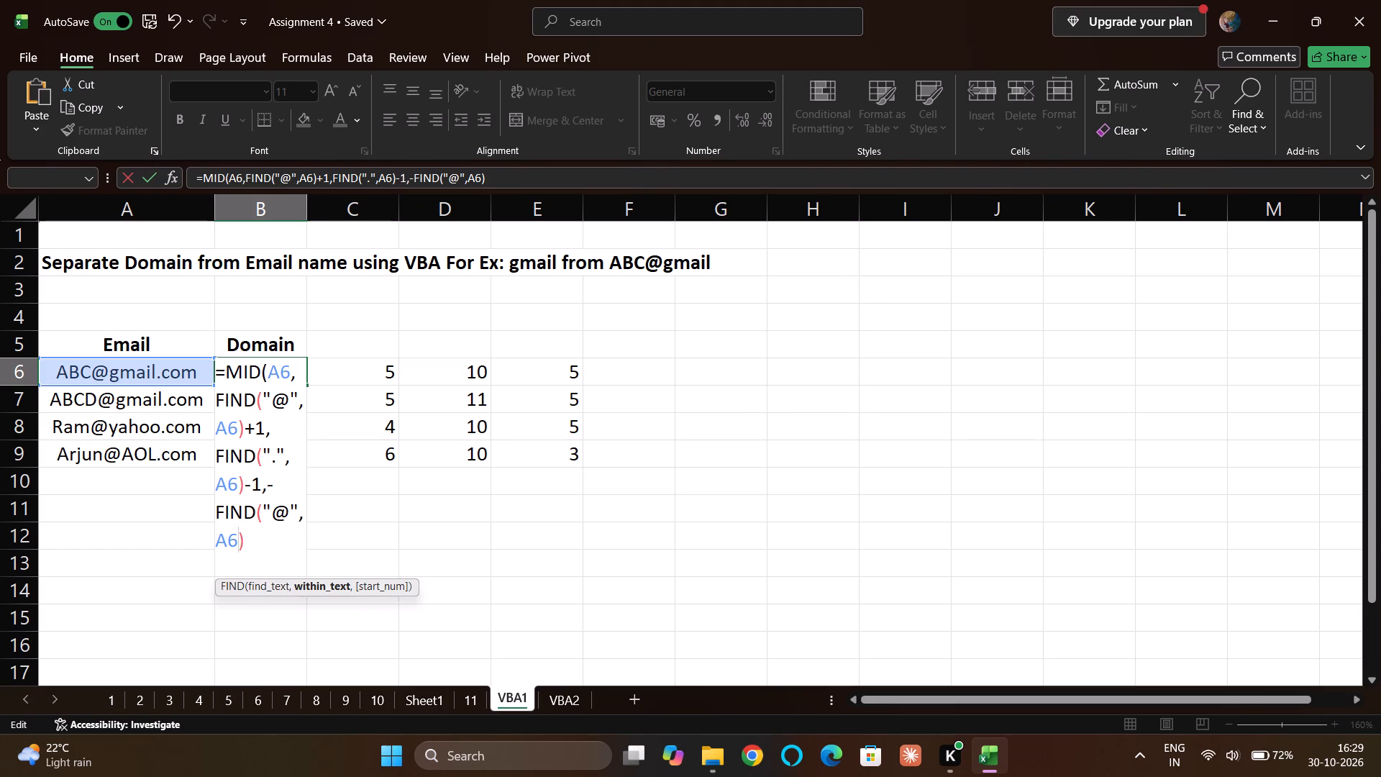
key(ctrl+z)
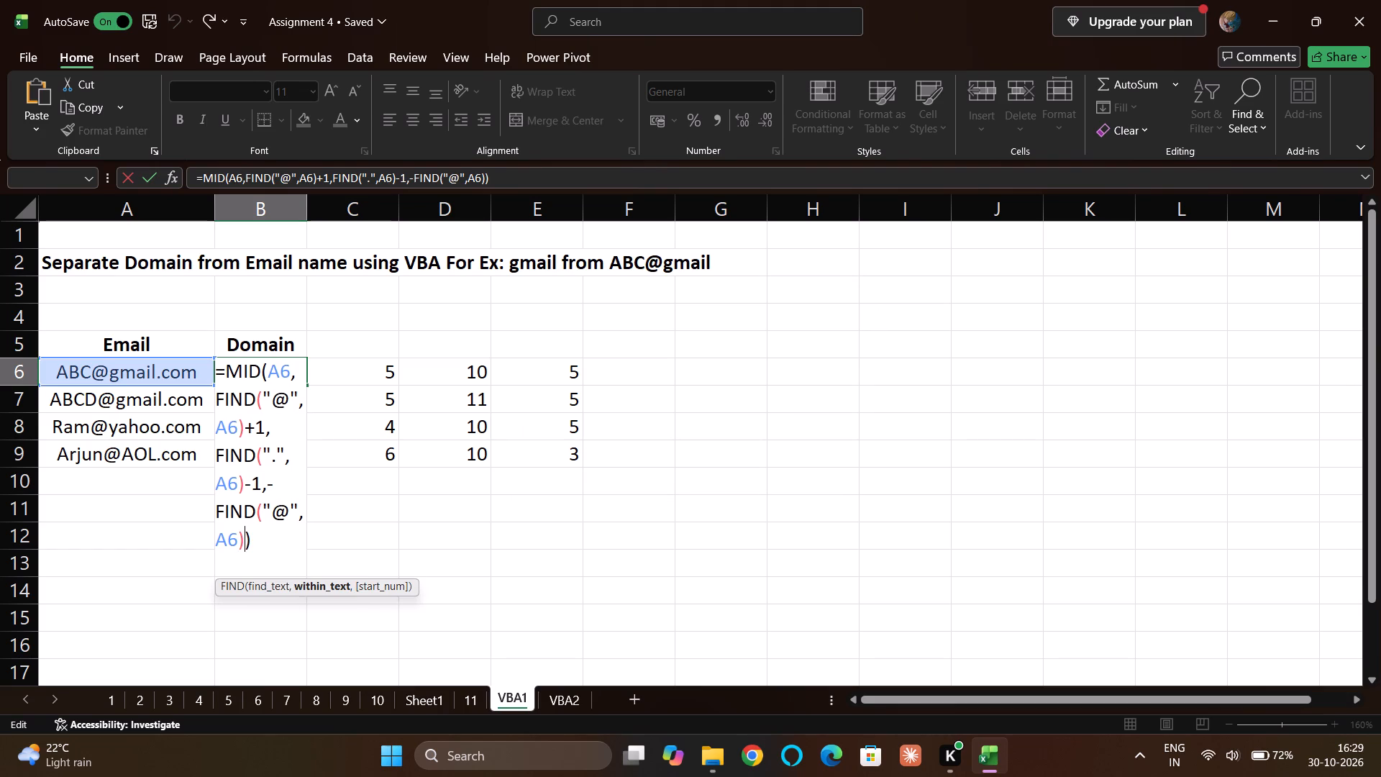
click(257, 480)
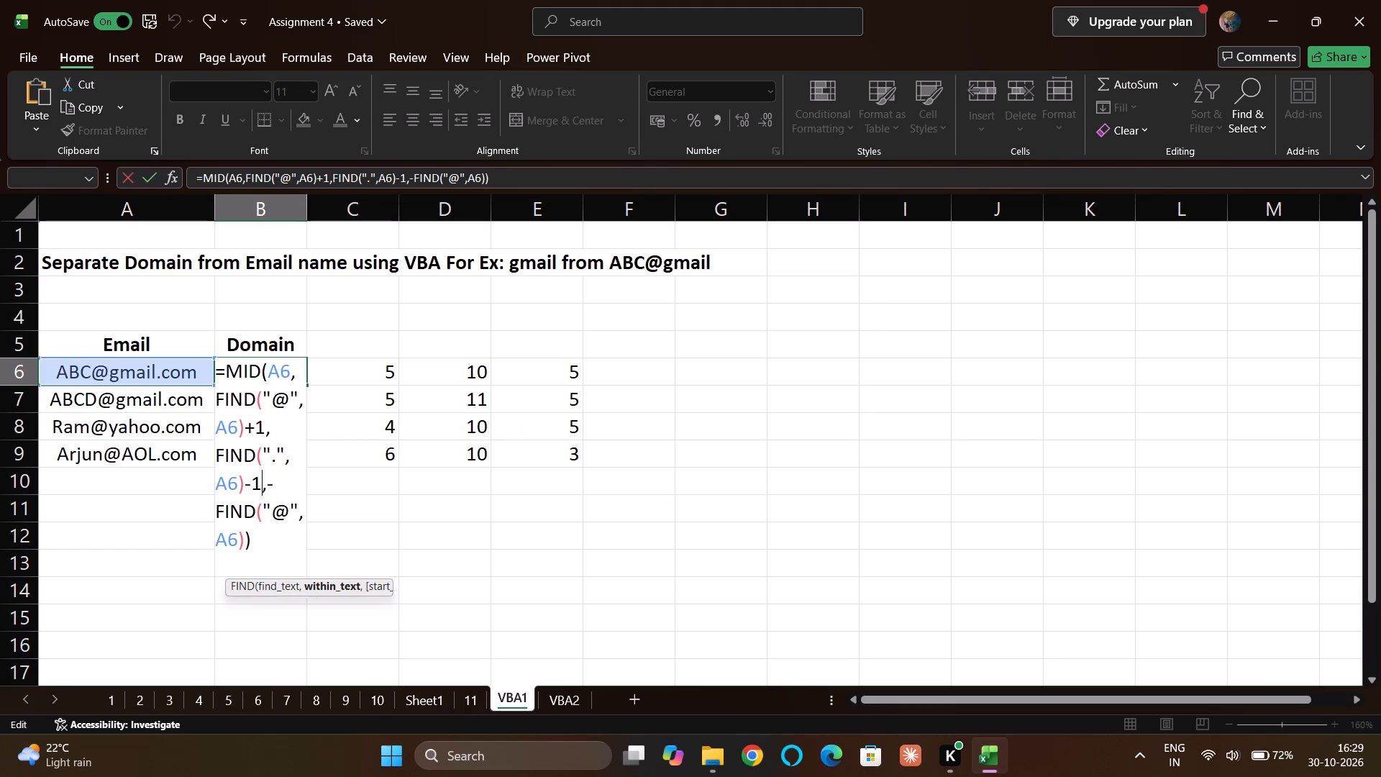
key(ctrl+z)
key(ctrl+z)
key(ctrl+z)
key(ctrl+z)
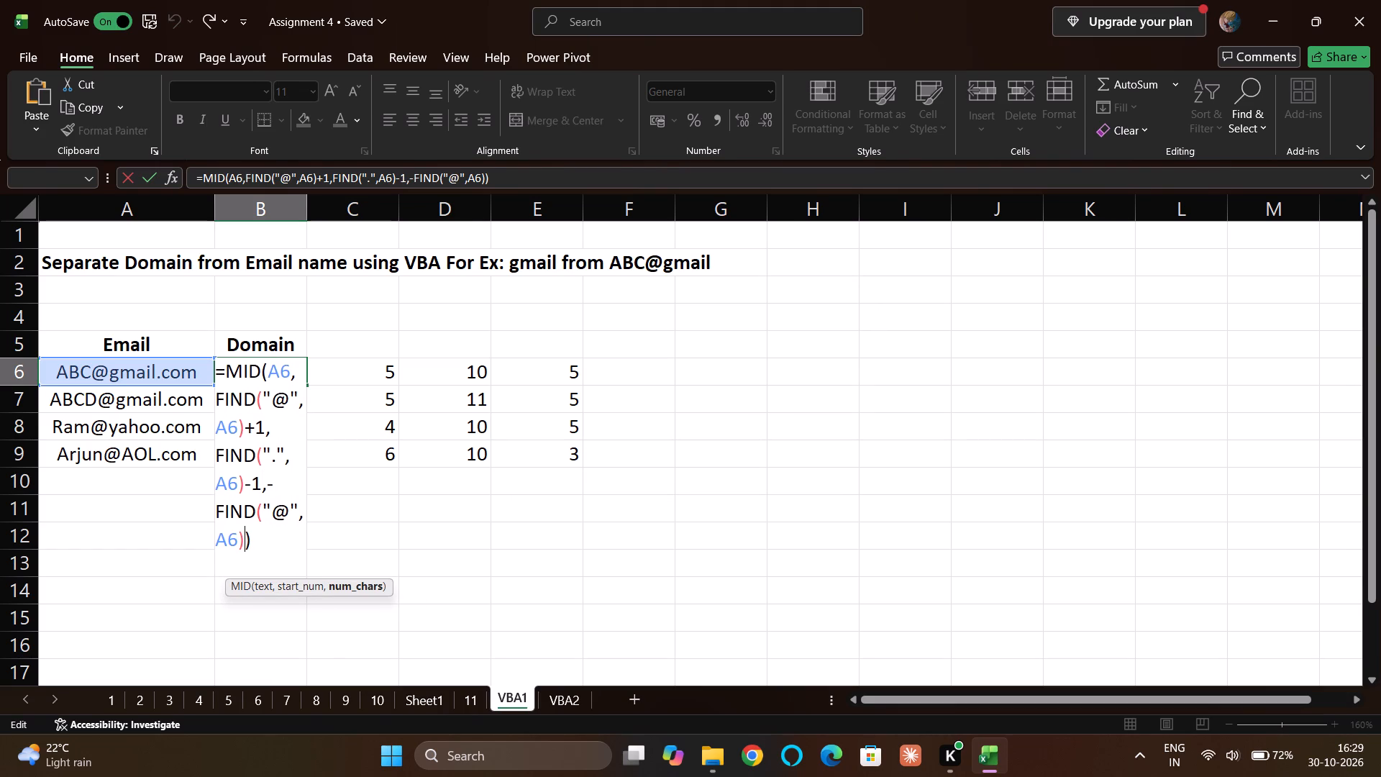
Delete -1 and the comma after FIND(".",A6) in B6 and enter =MID(A6,FIND("@",A6)+1,FIND(".",A6)-FIND("@",A6)).
click(257, 480)
key(Right)
key(BackSpace)
key(BackSpace)
key(BackSpace)
key(Return)
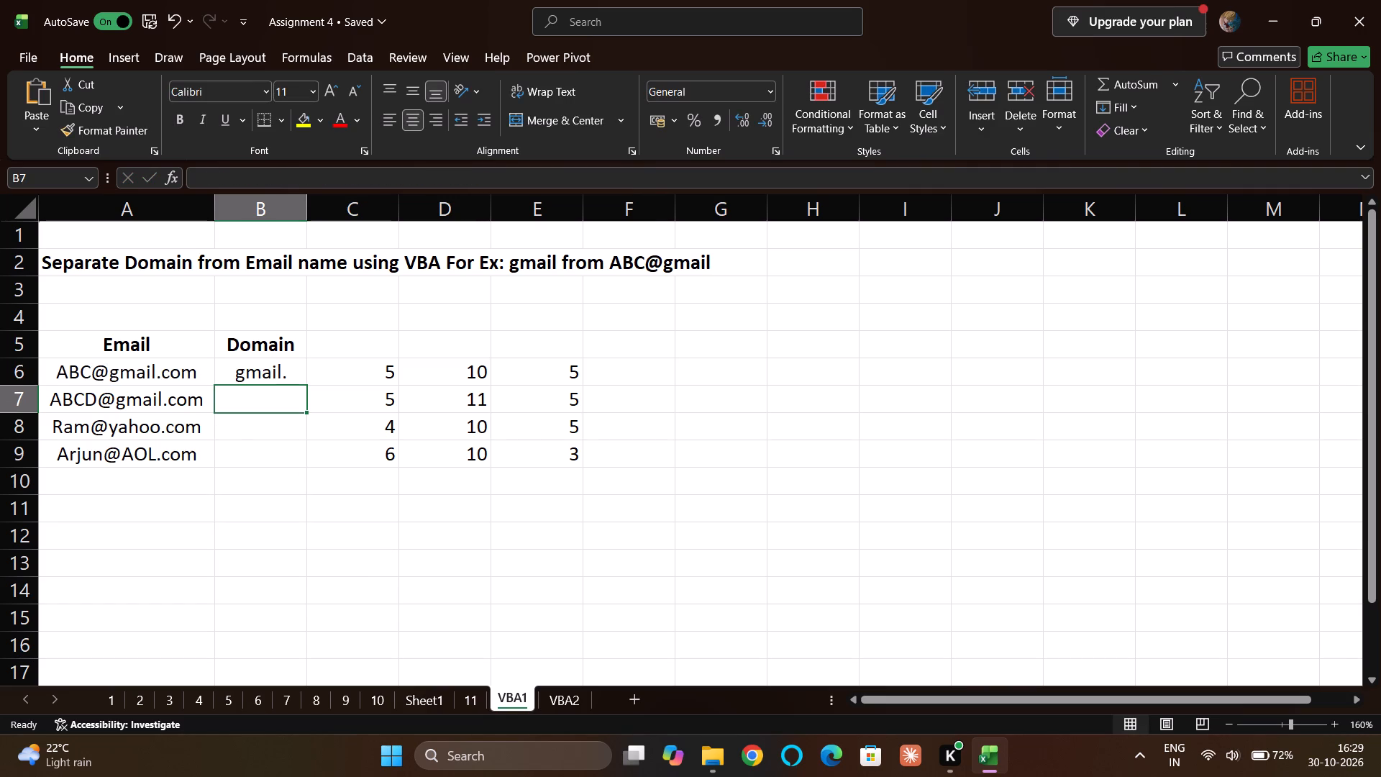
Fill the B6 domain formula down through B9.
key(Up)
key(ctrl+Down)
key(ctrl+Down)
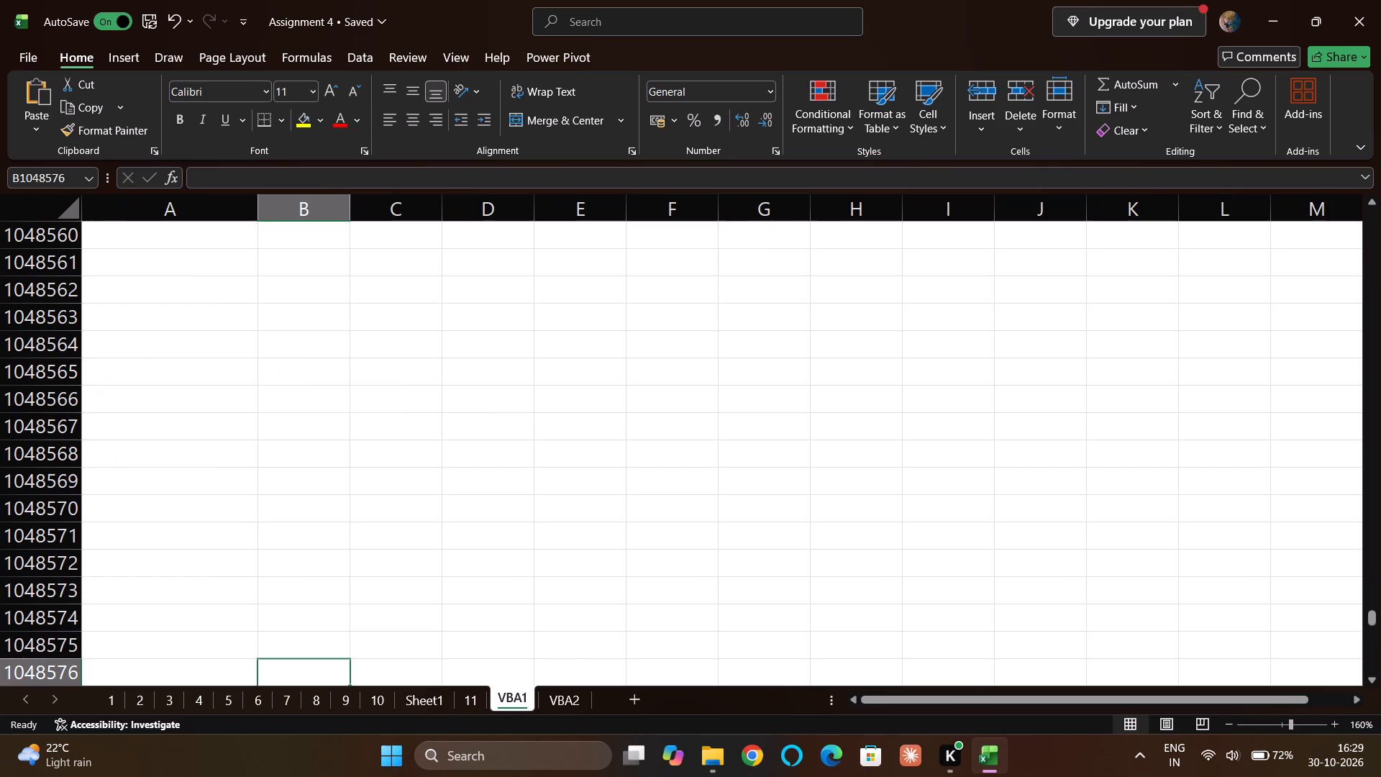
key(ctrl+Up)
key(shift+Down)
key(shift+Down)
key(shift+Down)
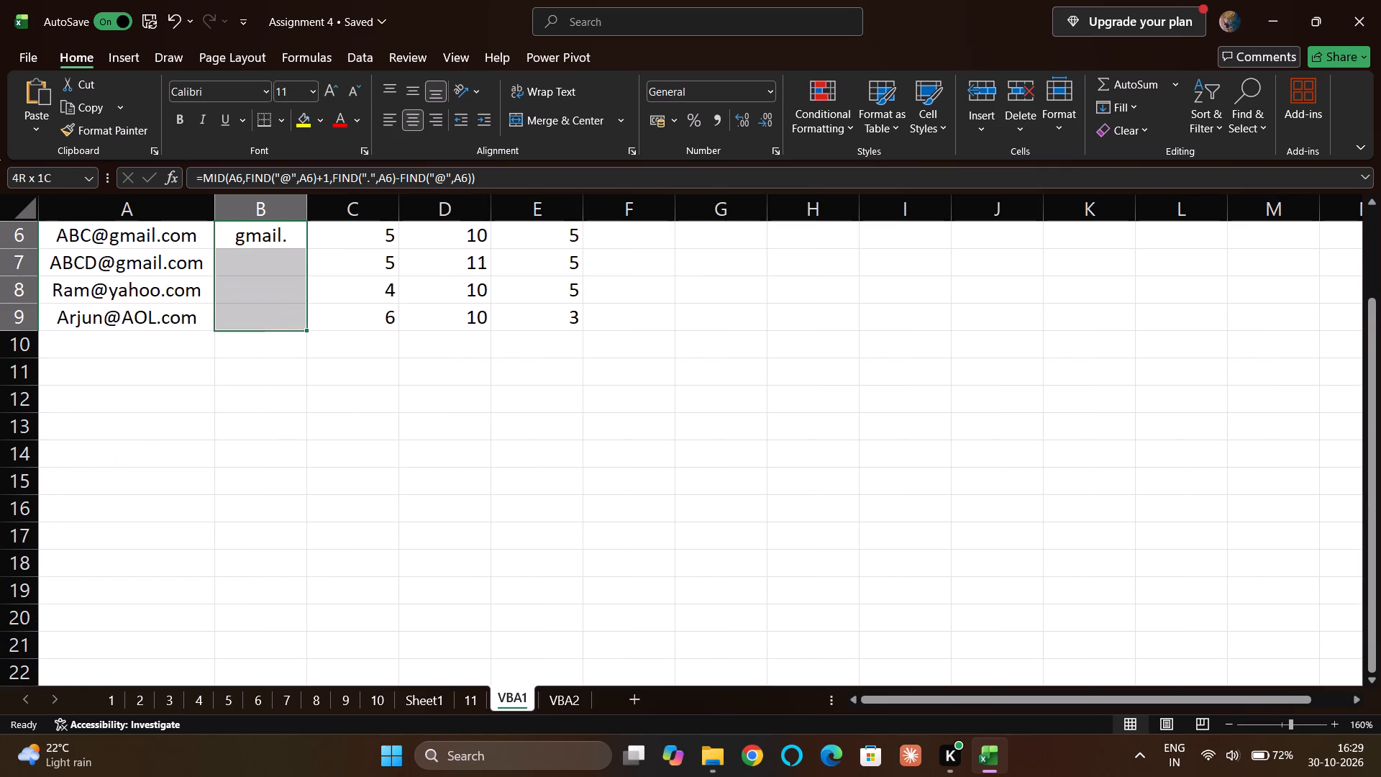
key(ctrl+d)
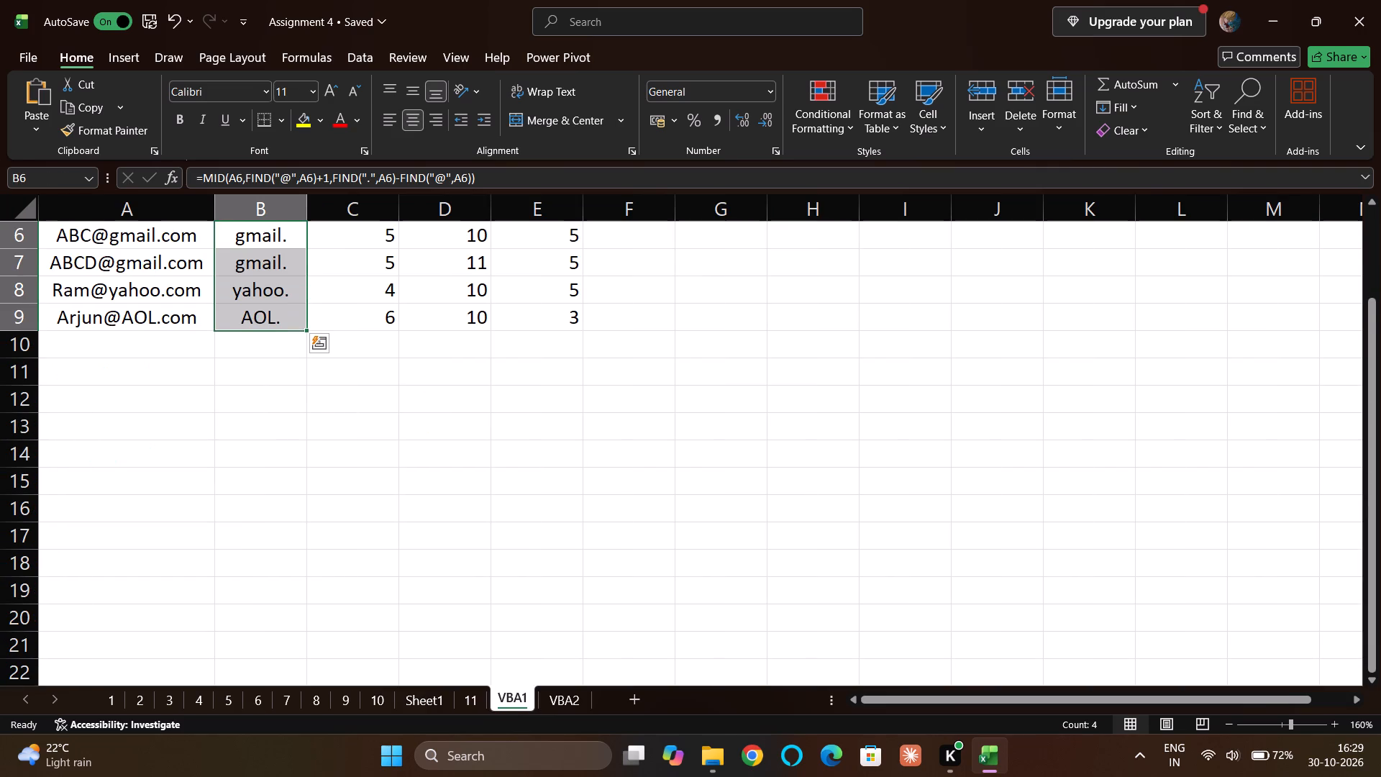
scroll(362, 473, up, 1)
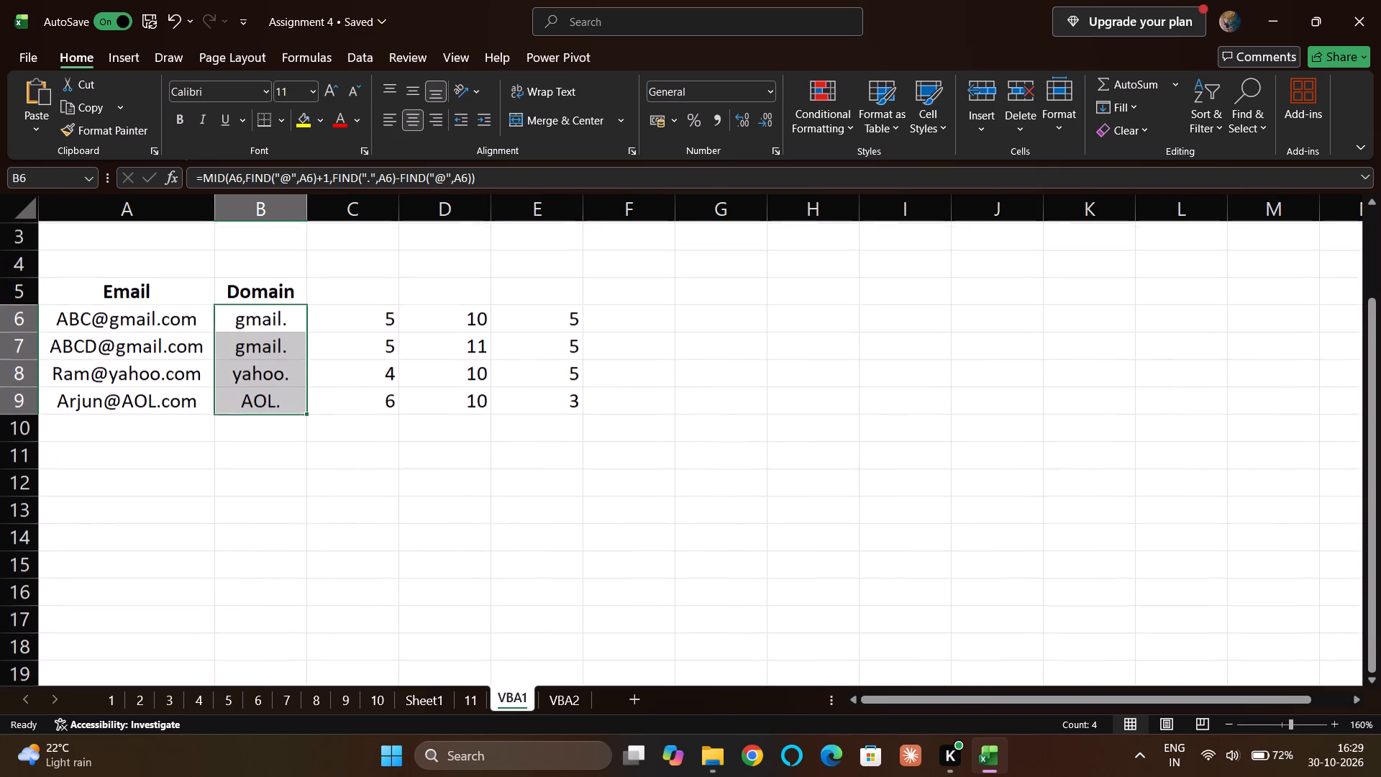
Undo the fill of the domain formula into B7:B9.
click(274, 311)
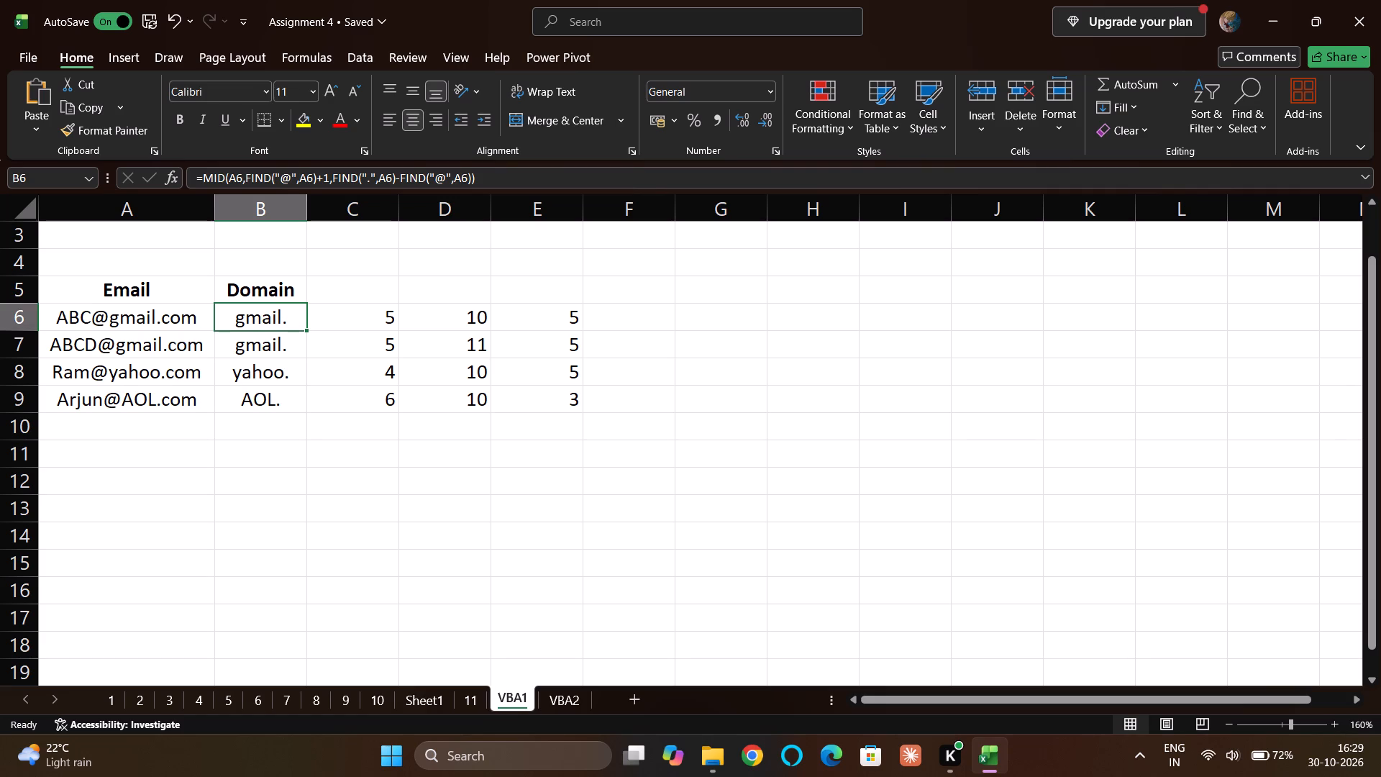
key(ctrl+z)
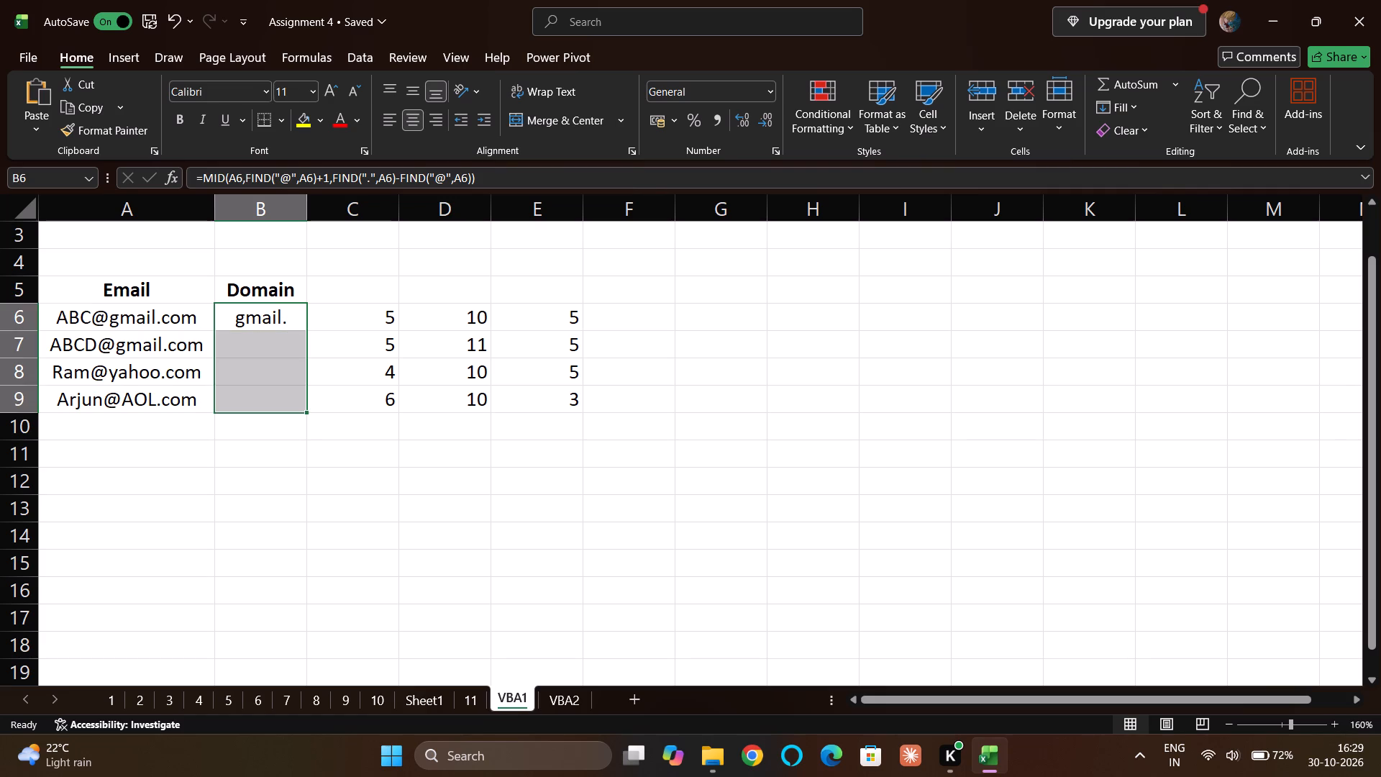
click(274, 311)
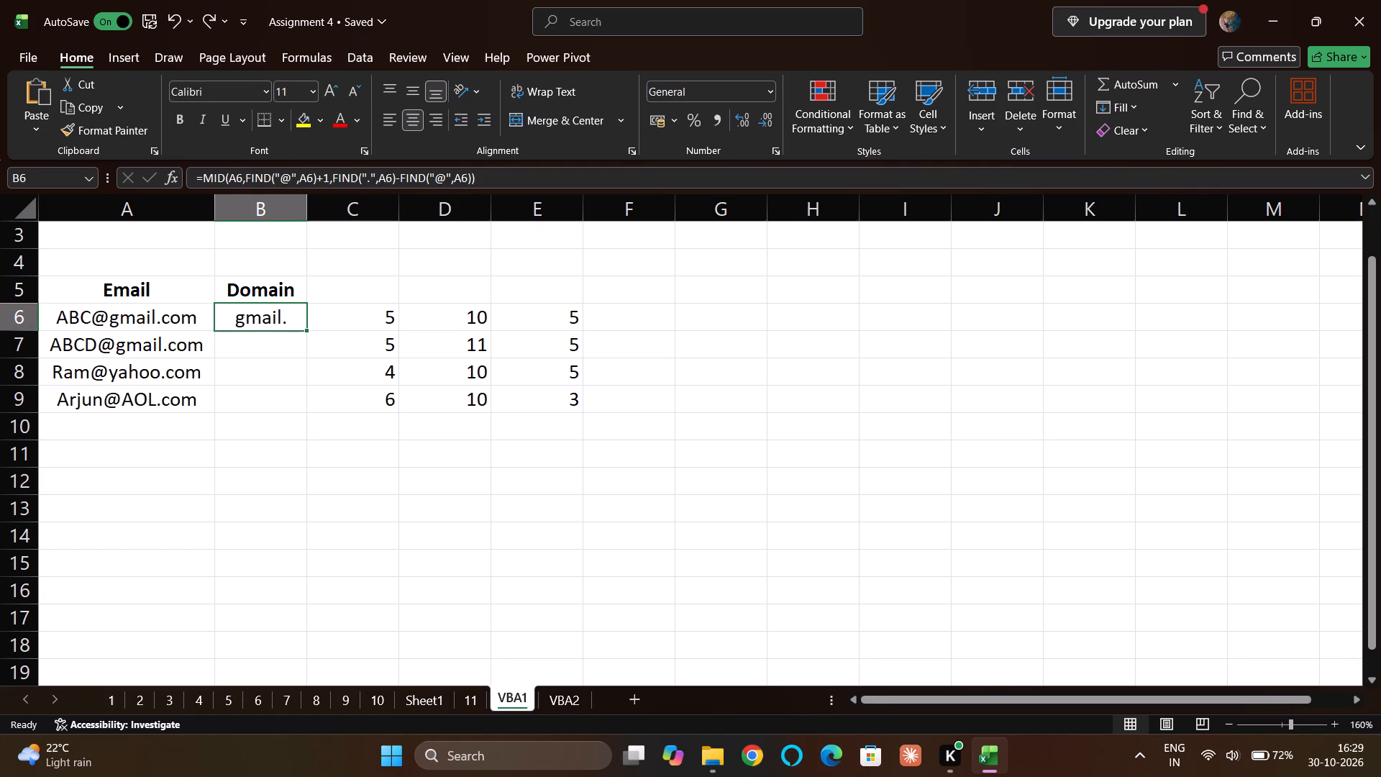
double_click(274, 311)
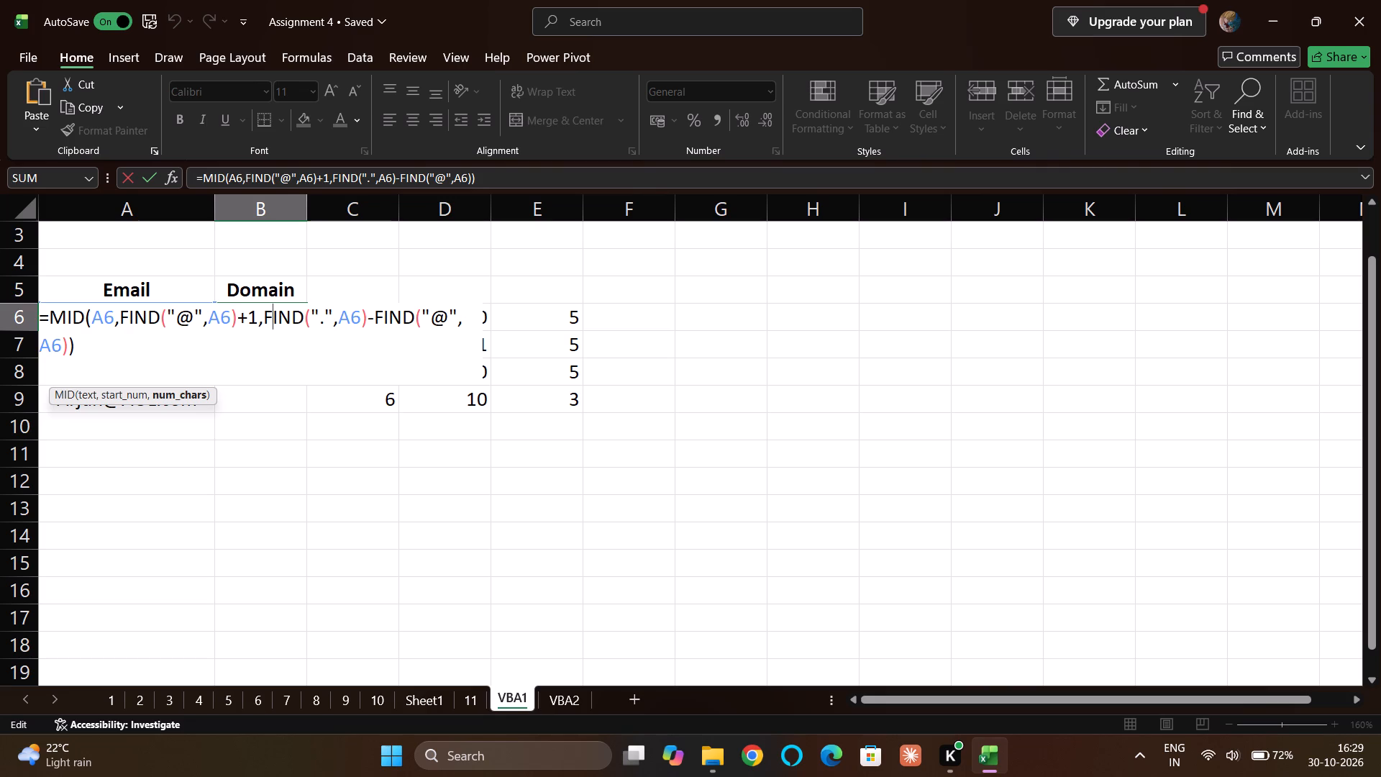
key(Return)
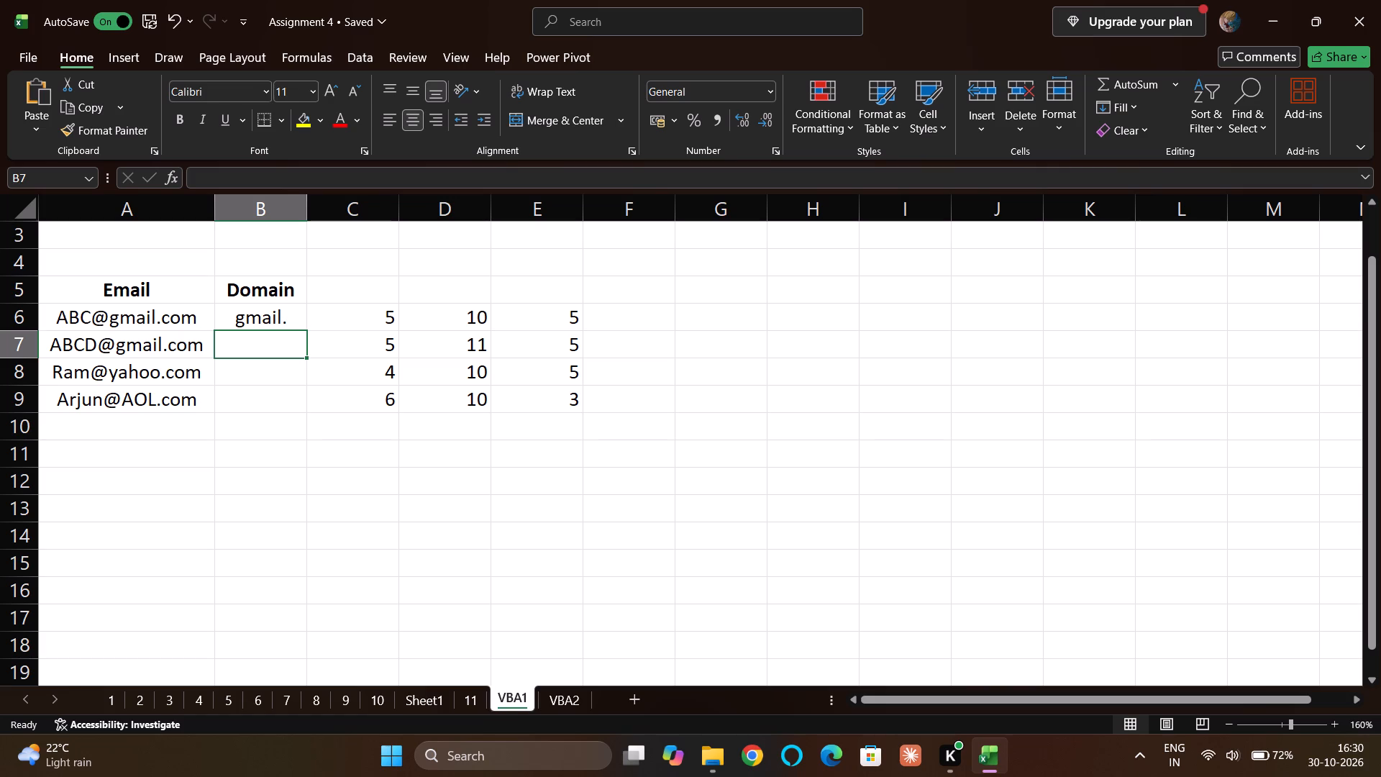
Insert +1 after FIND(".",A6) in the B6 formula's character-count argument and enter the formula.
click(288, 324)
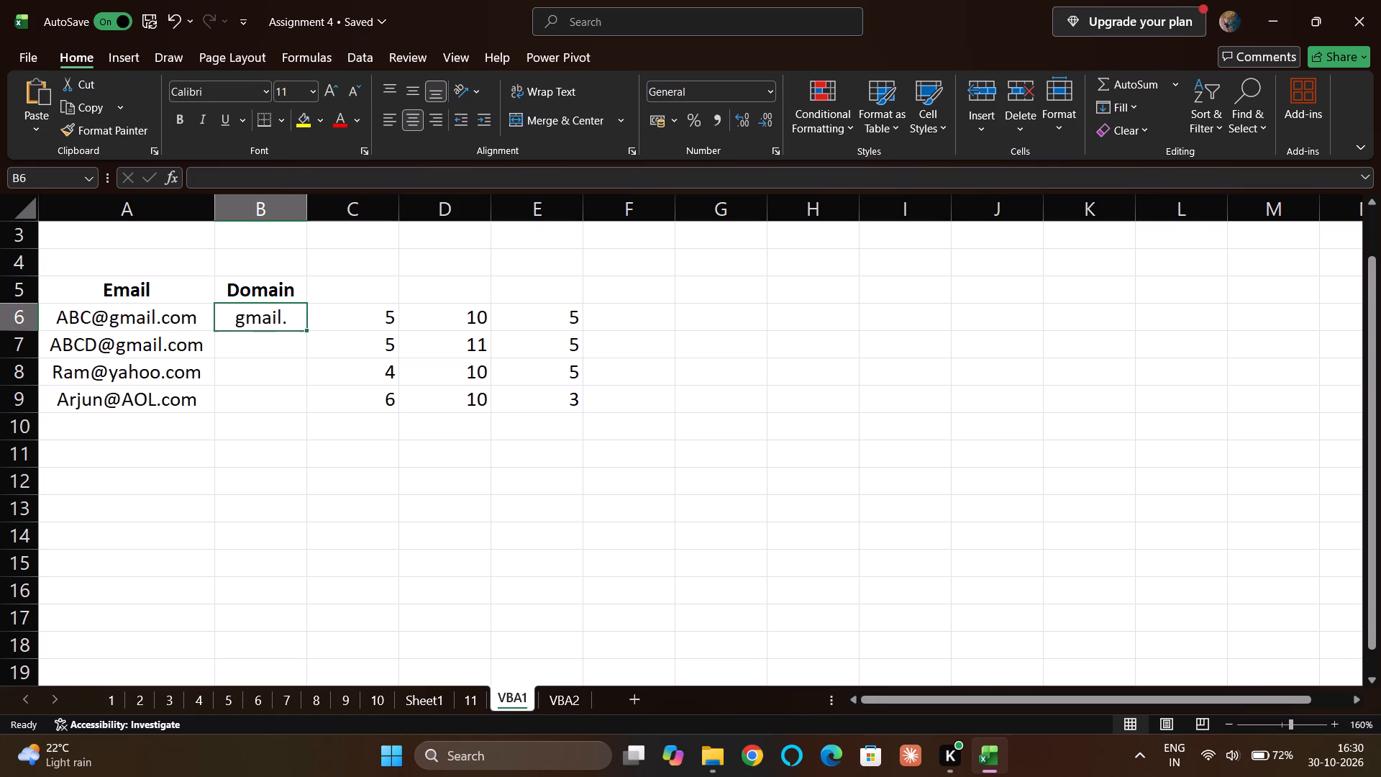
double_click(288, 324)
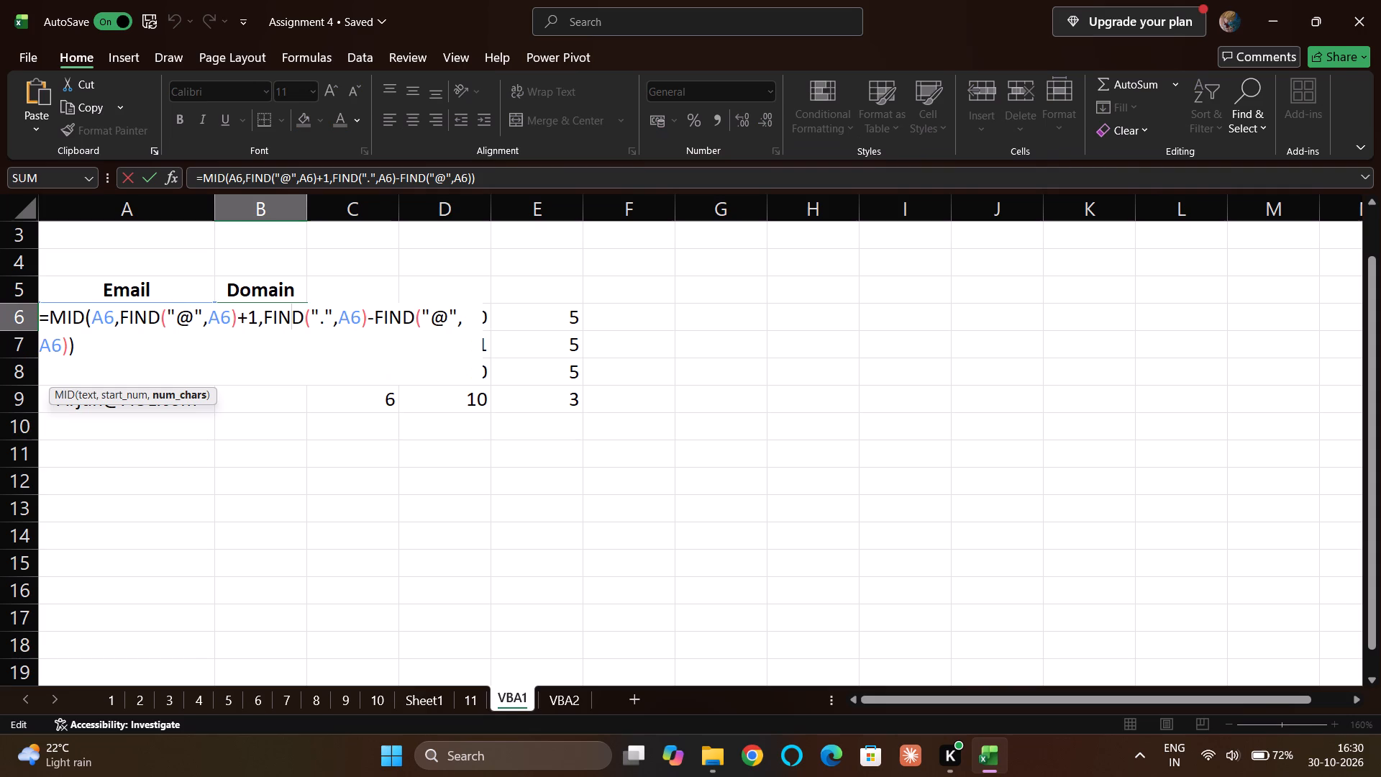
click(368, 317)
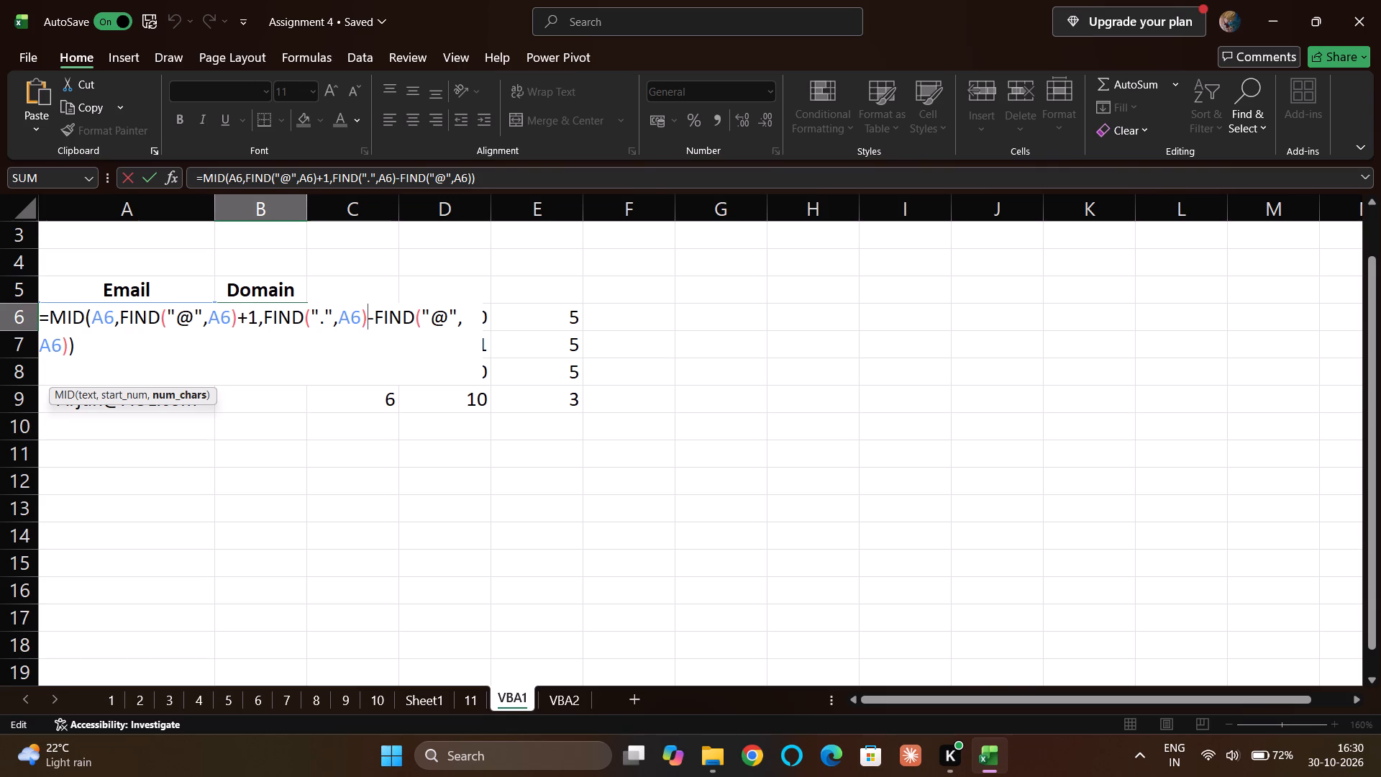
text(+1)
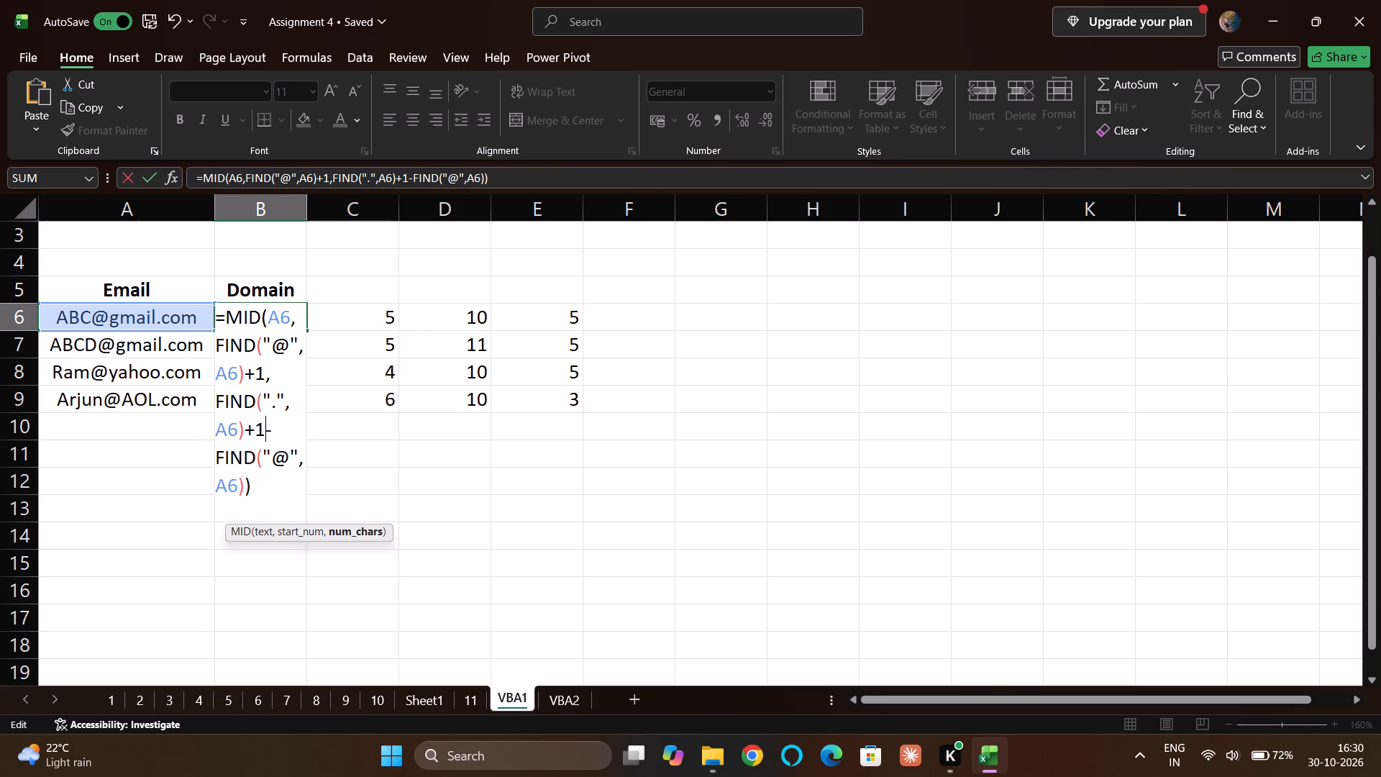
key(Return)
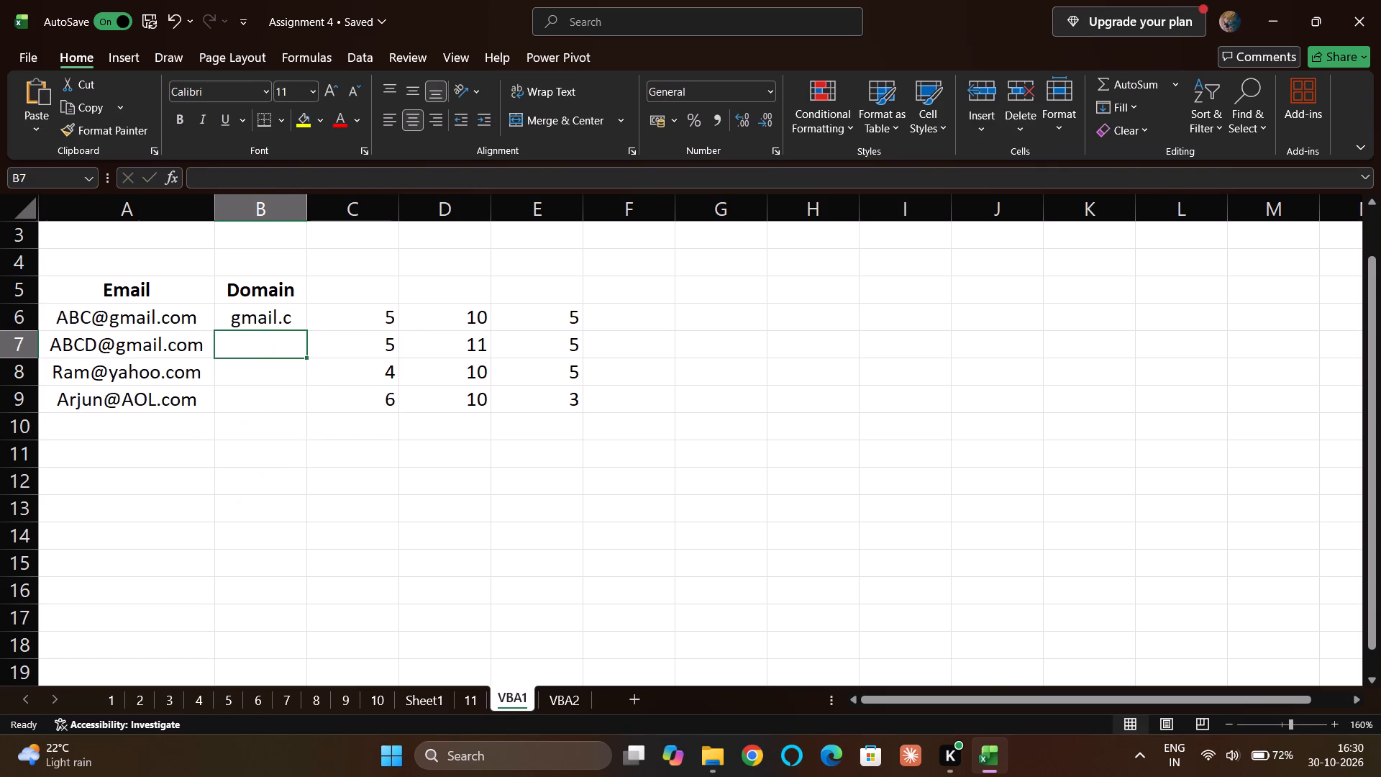
Set the adjustment after FIND(".",A6) in B6 to -1, entering =MID(A6,FIND("@",A6)+1,FIND(".",A6)-1-FIND("@",A6)).
double_click(264, 317)
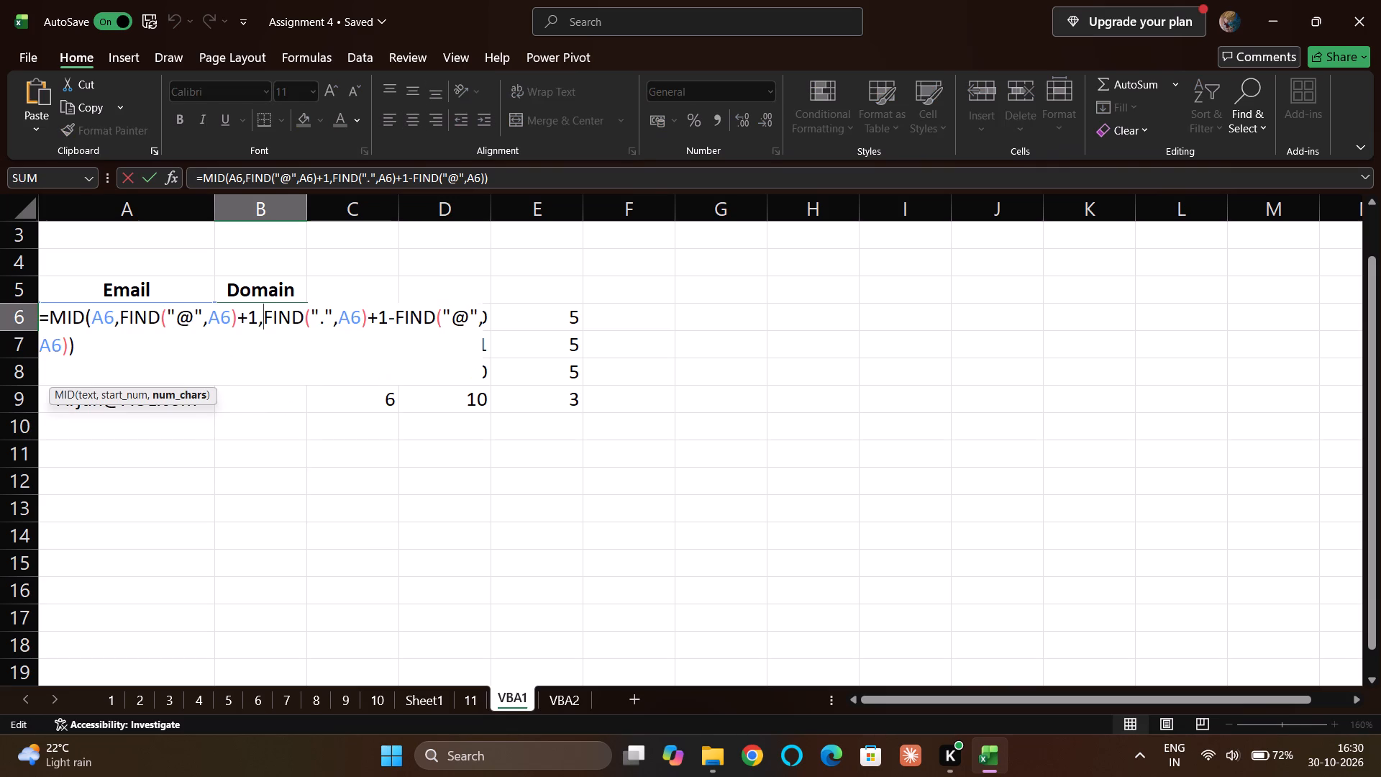
click(386, 319)
key(BackSpace)
key(BackSpace)
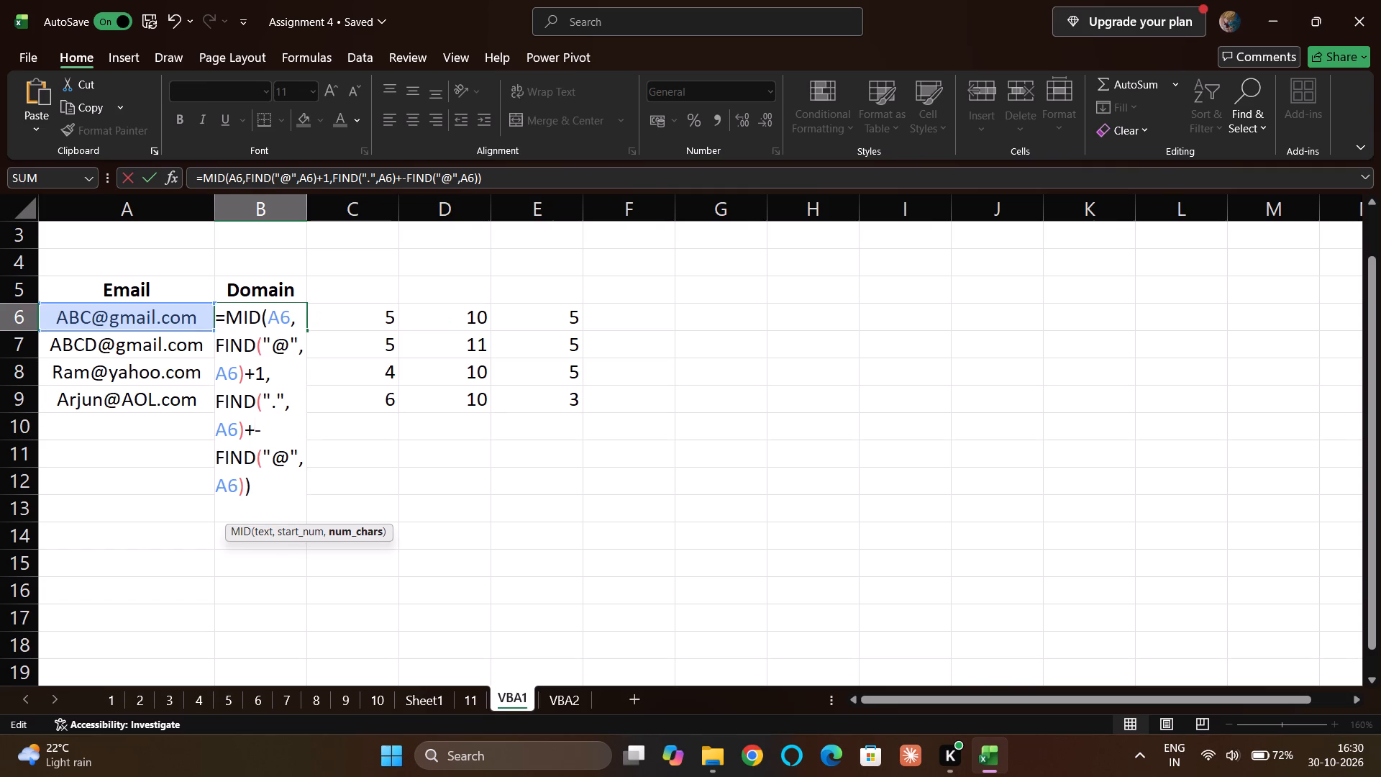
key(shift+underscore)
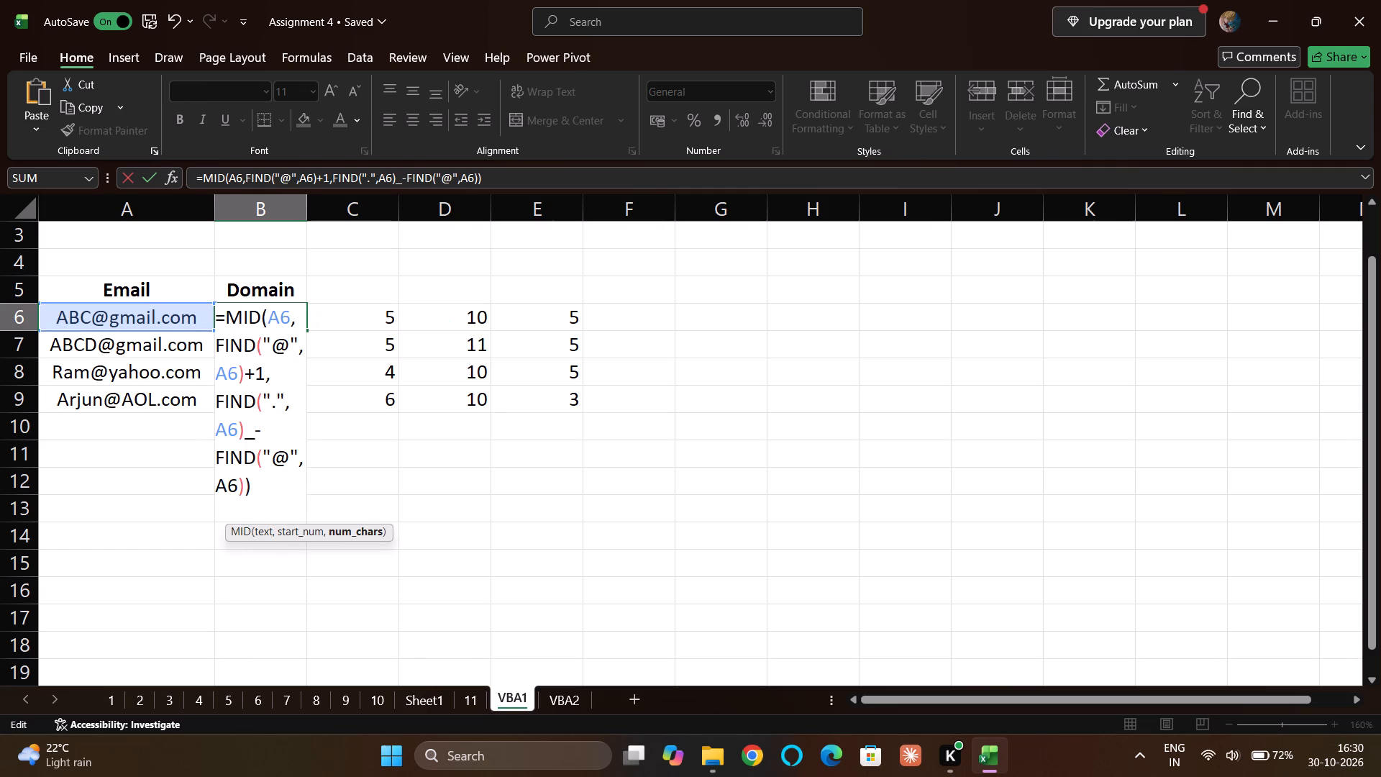
key(BackSpace)
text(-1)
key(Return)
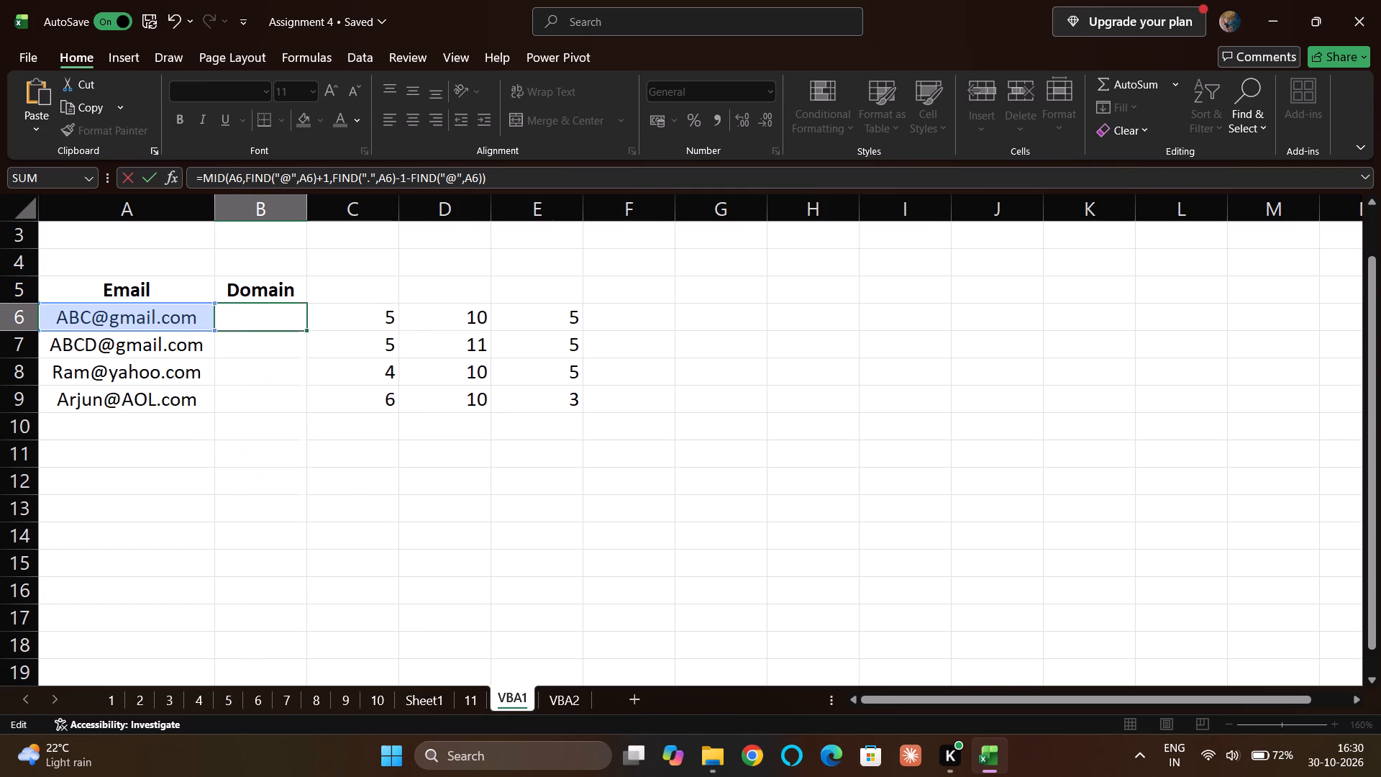
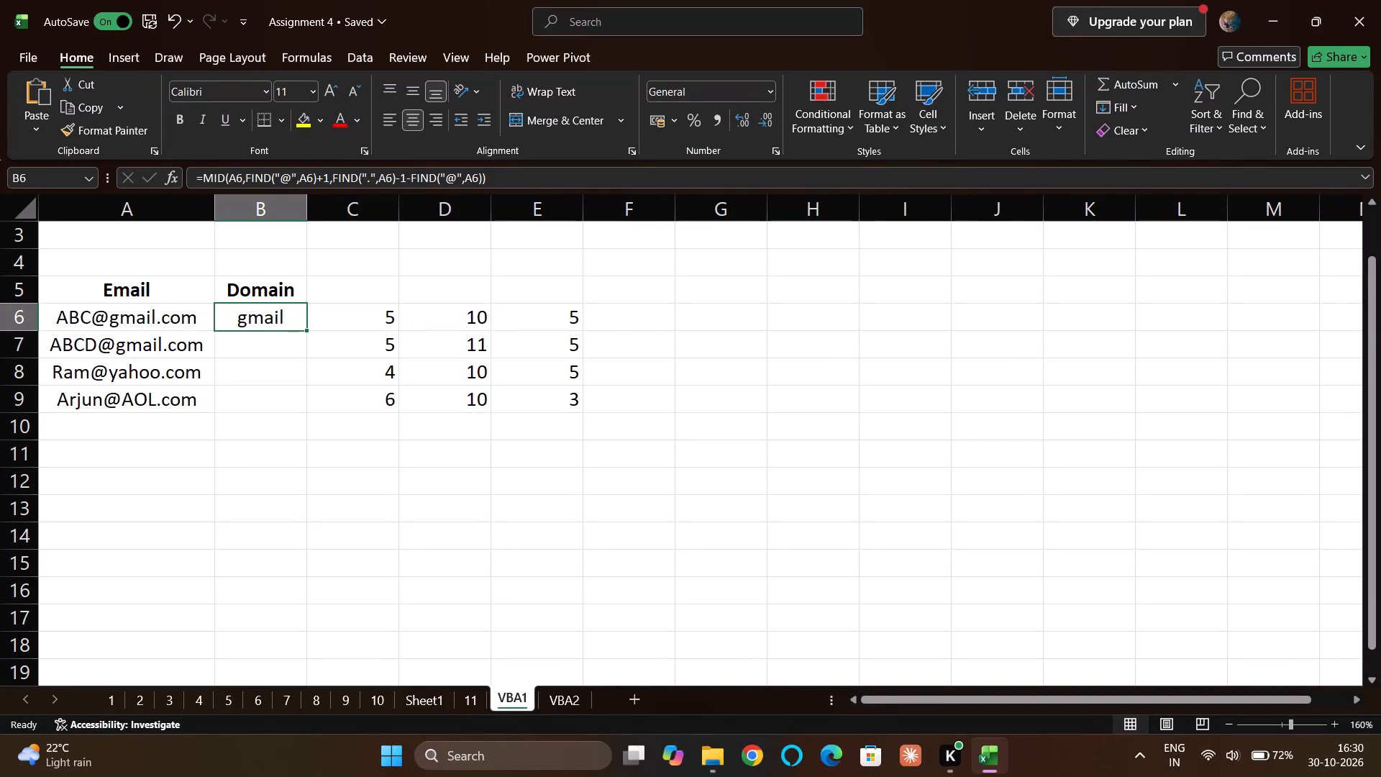
Open the Visual Basic for Applications editor for the Assignment 4 workbook from the VBA1 sheet.
click(285, 322)
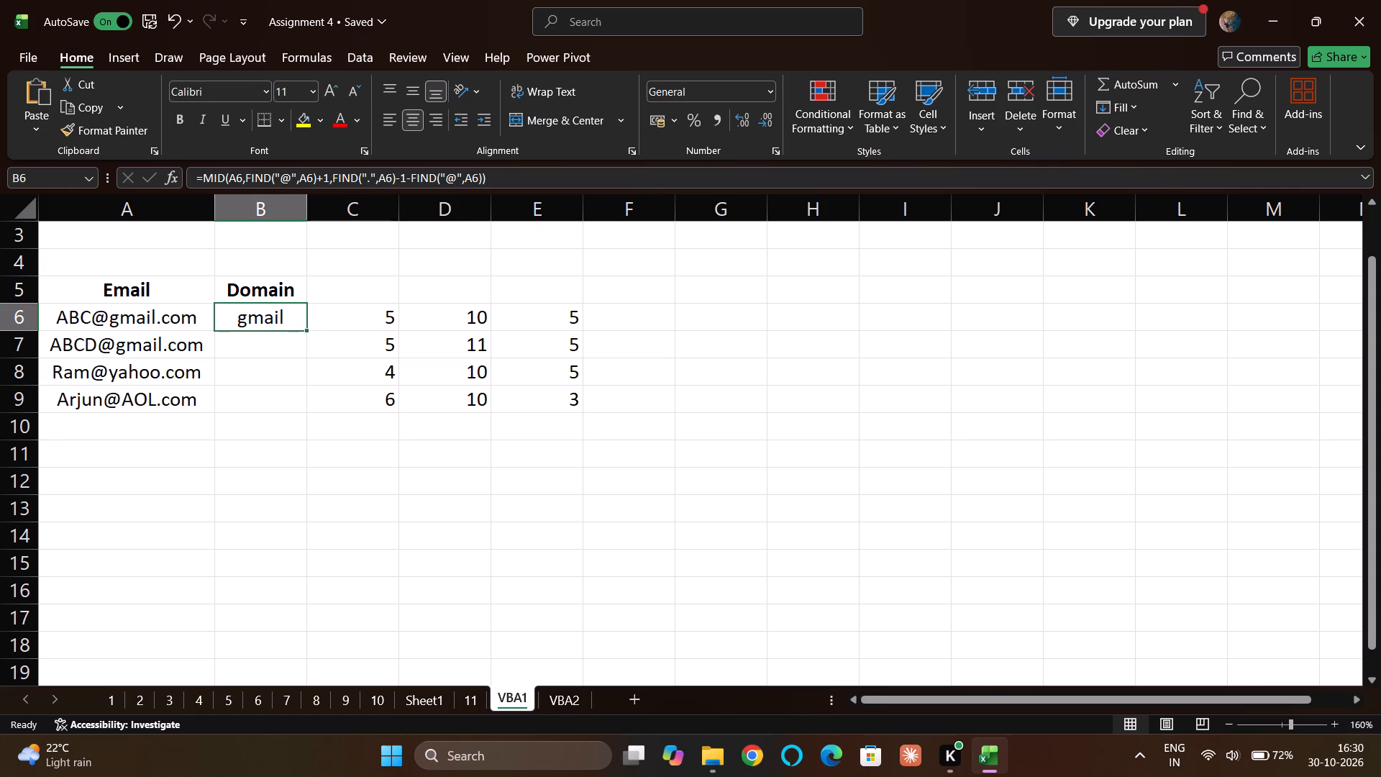
key(alt+F11)
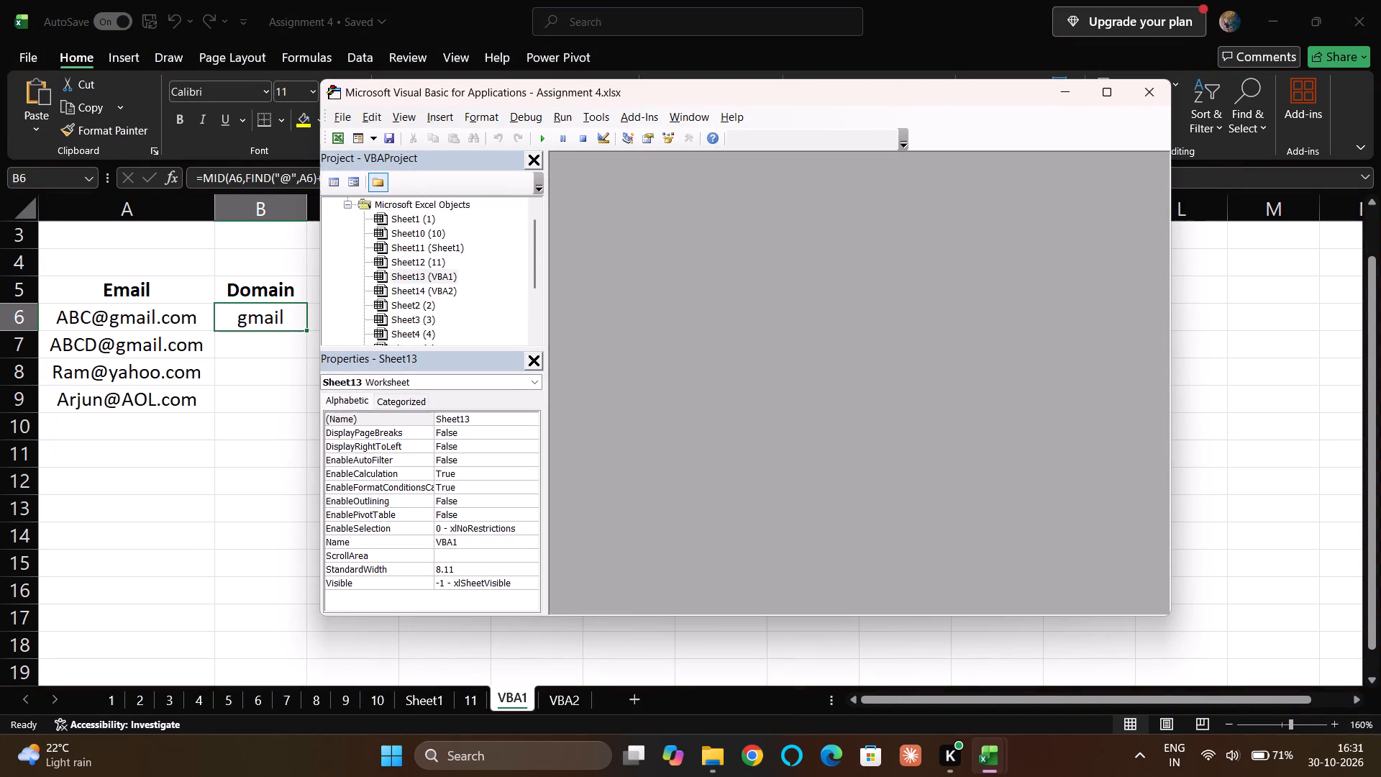
Insert a new code module into the workbook's VBA project and move the editor window off the worksheet's first columns.
text(im)
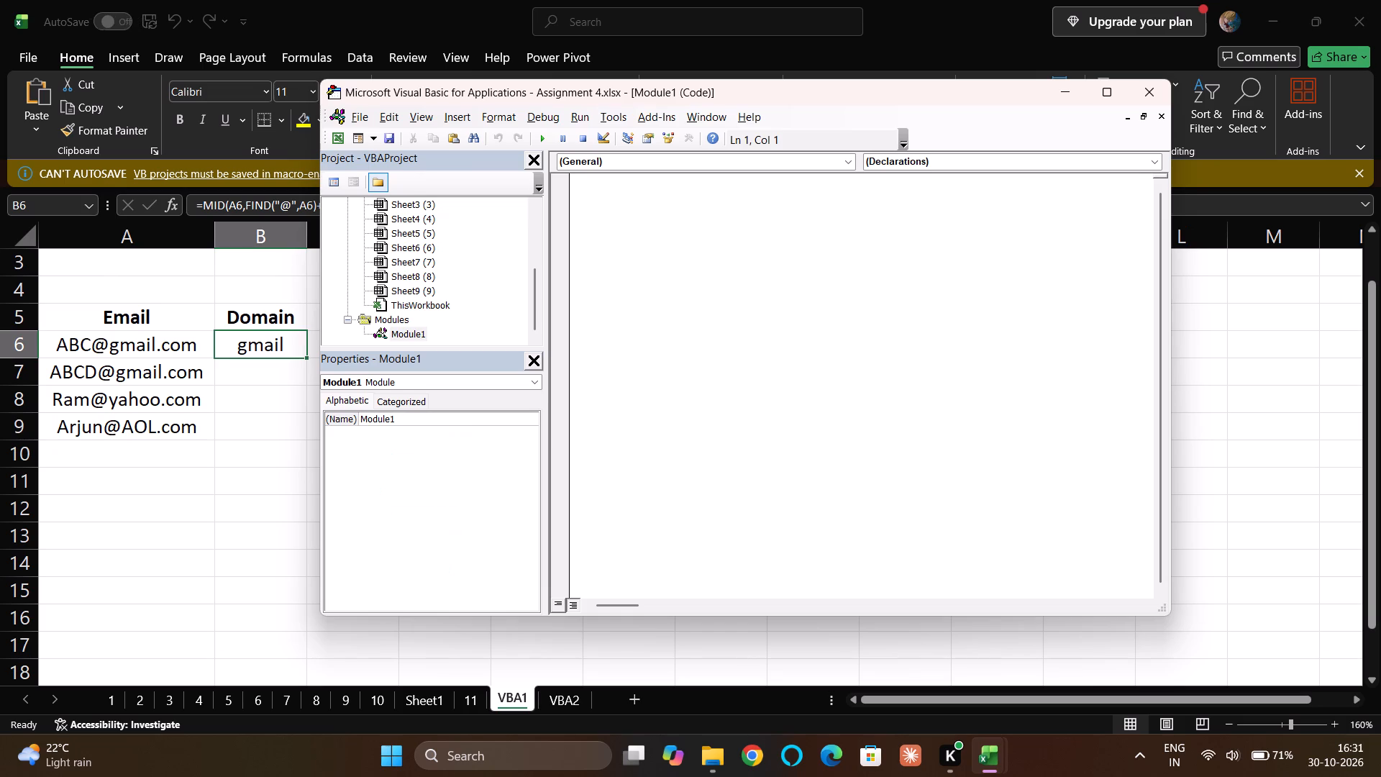
drag(940, 90, 1061, 164)
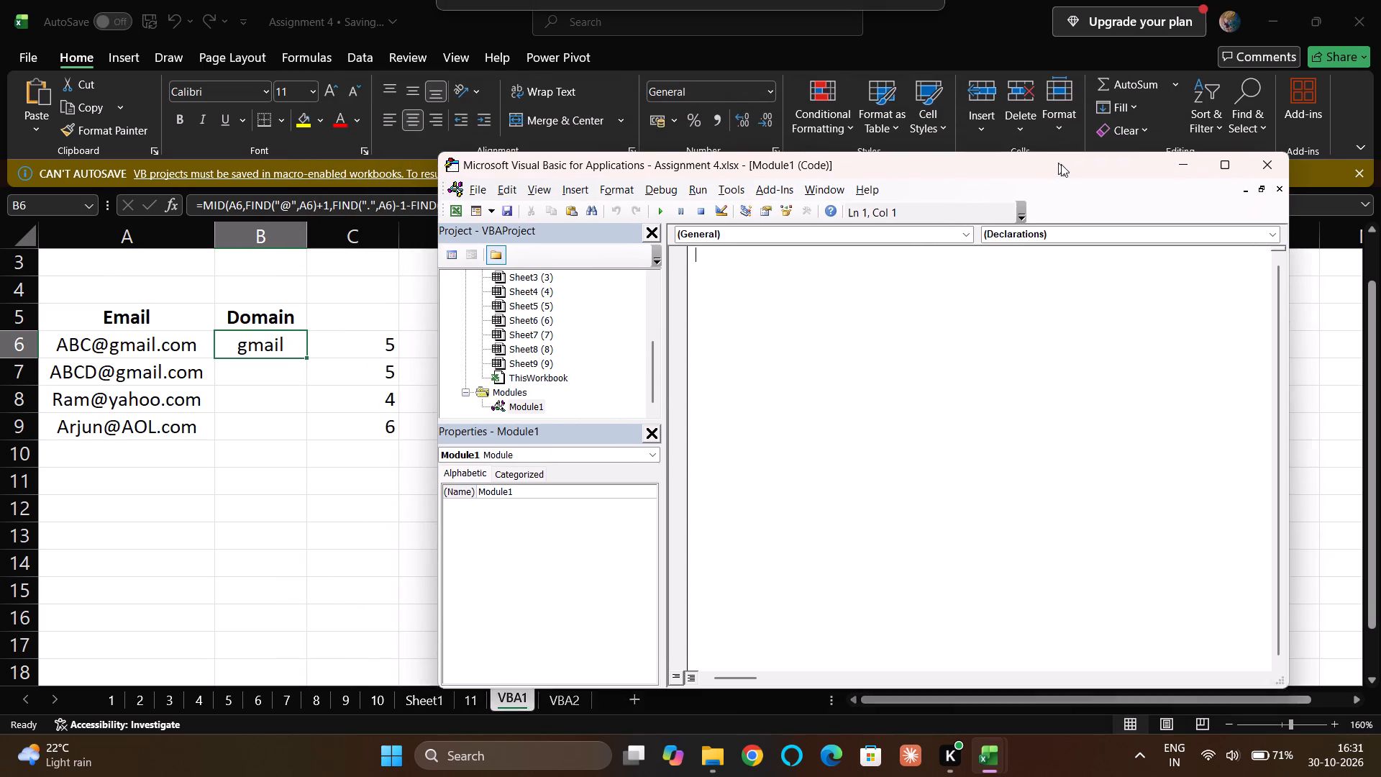
drag(1061, 164, 1040, 139)
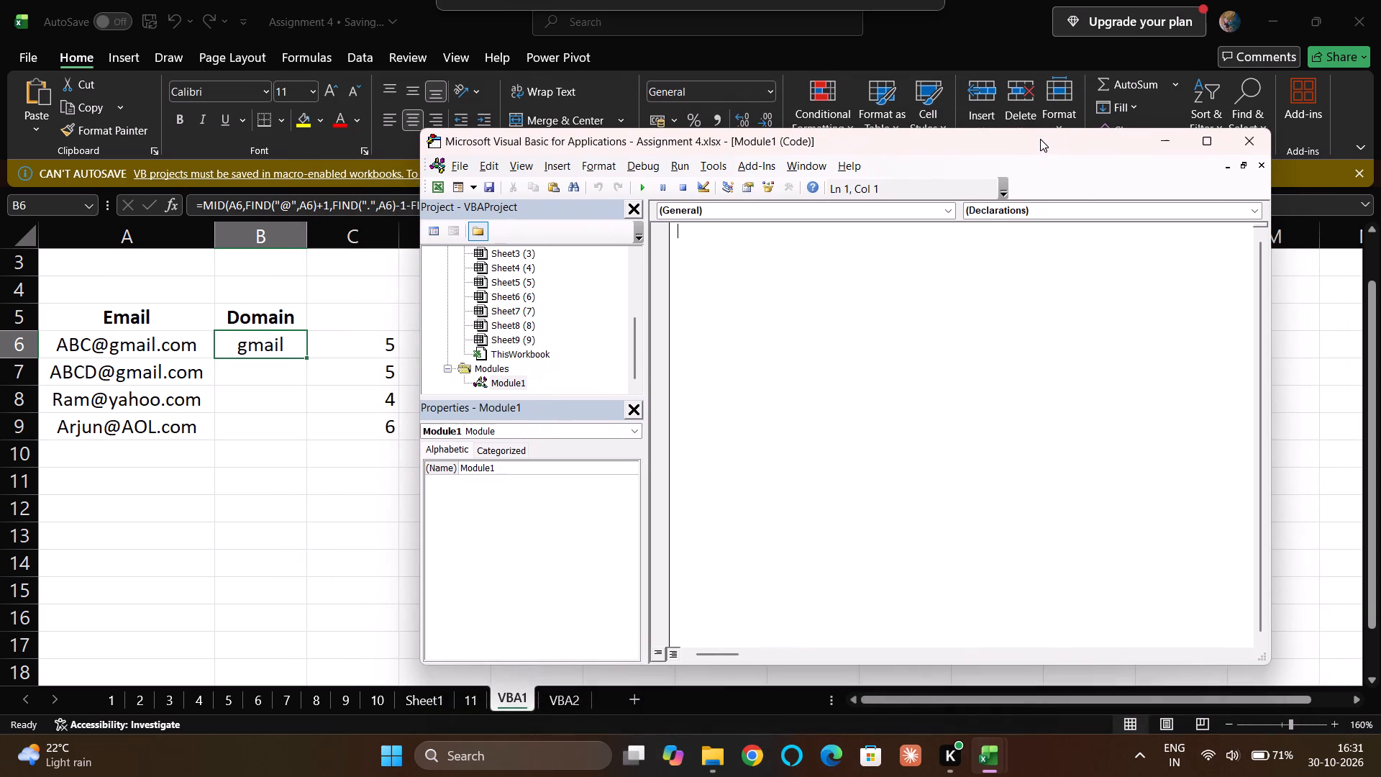
drag(1040, 139, 1036, 139)
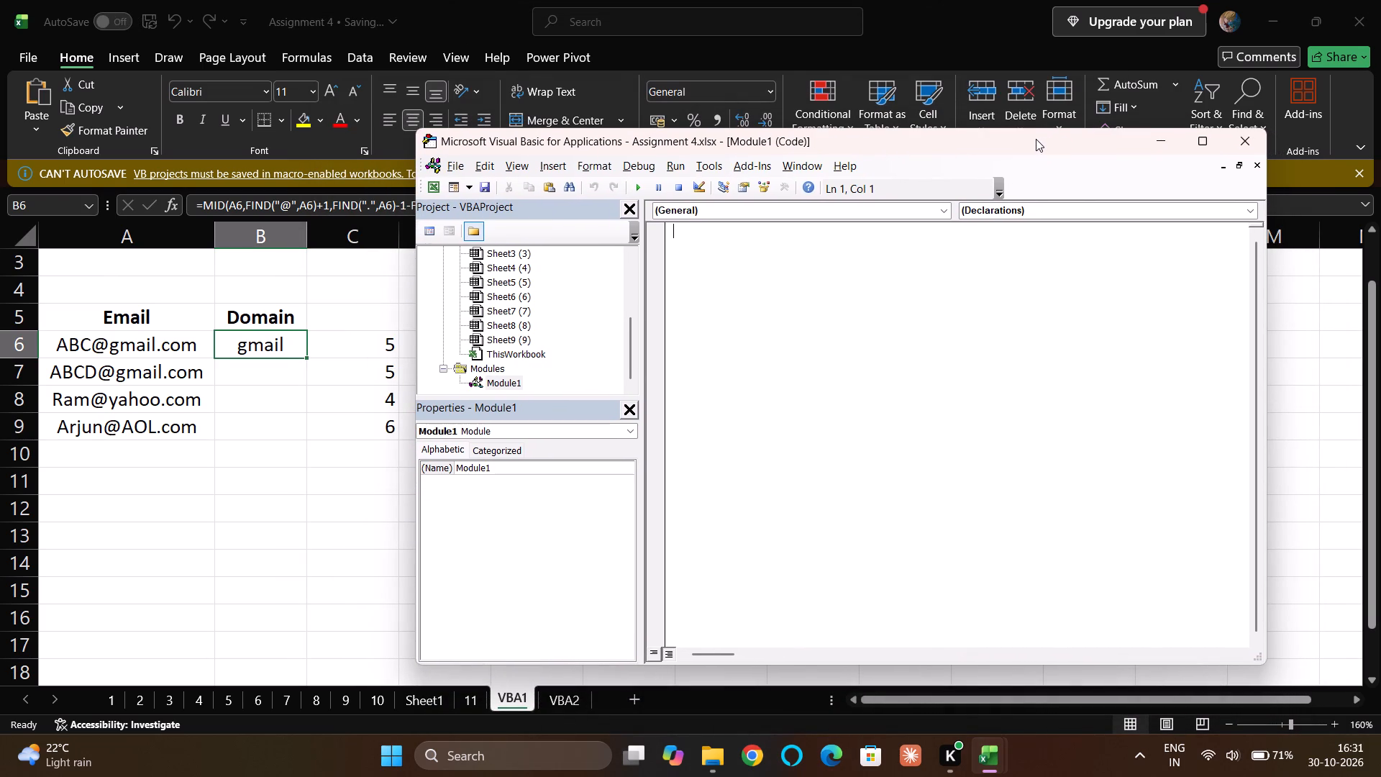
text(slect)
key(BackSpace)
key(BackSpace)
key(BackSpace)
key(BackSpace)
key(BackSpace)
Create an empty Sub procedure named domain in Module1, with blank lines between its opening and End Sub.
text(sub)
key(space)
text(domain)
key(Return)
key(Return)
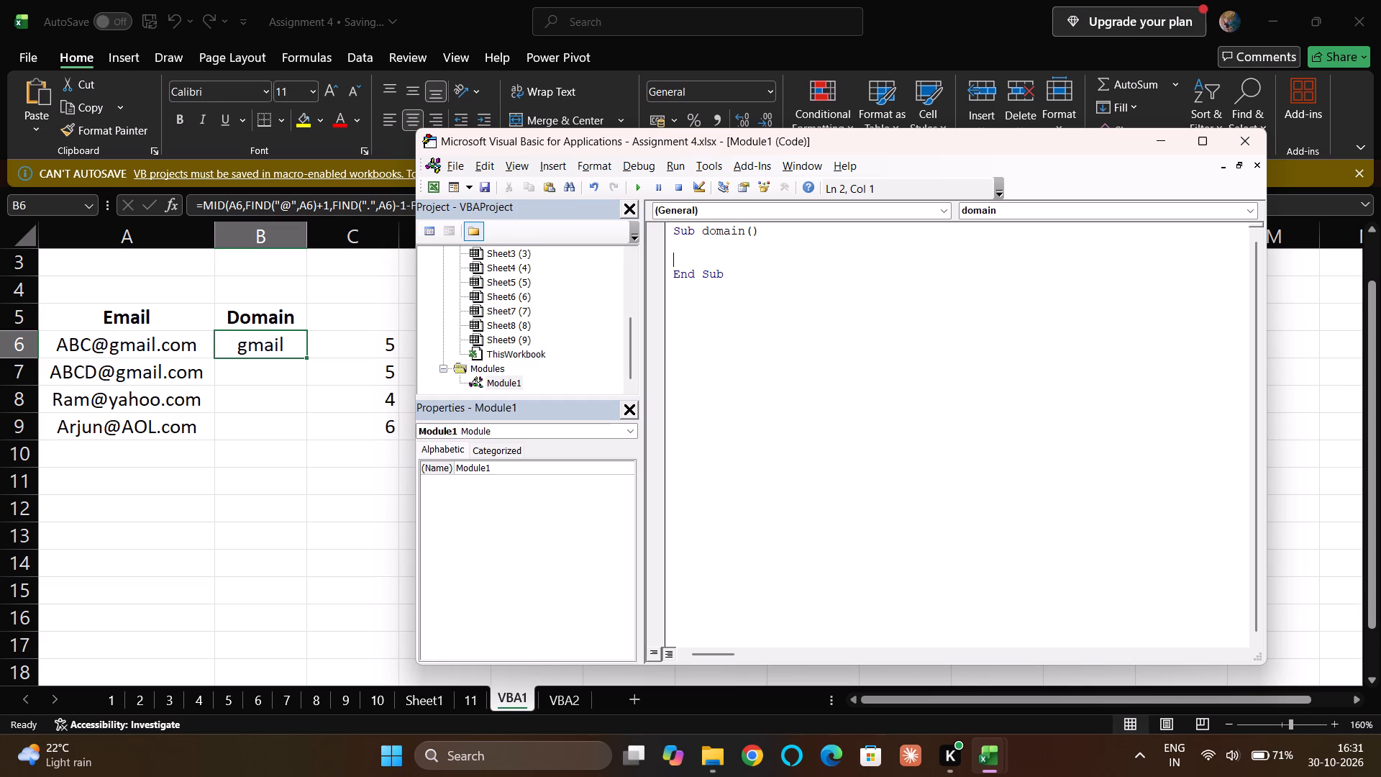
key(Return)
key(Up)
Begin a statement in the body of the domain procedure with select.range and an opening parenthesis.
text(select)
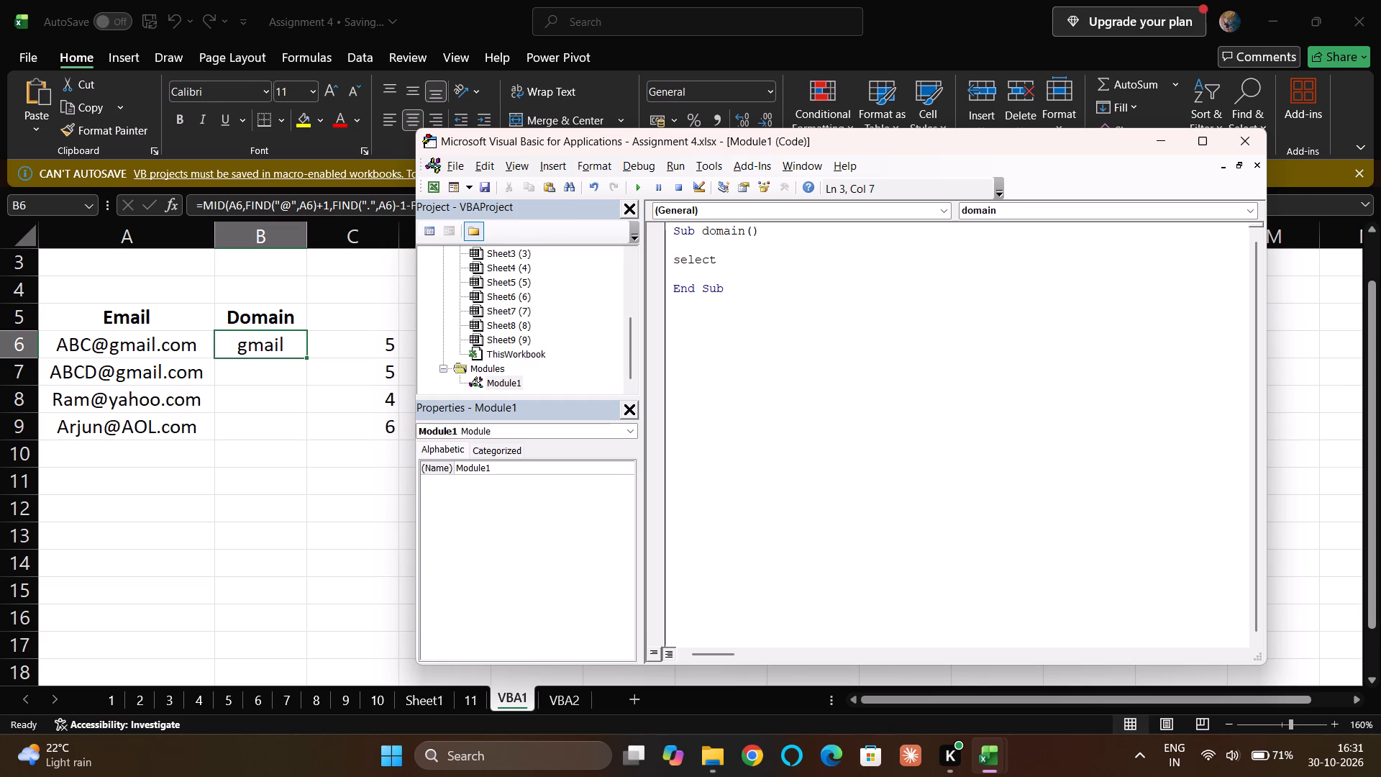
text(.ramge)
key(BackSpace)
key(BackSpace)
key(BackSpace)
text(nge)
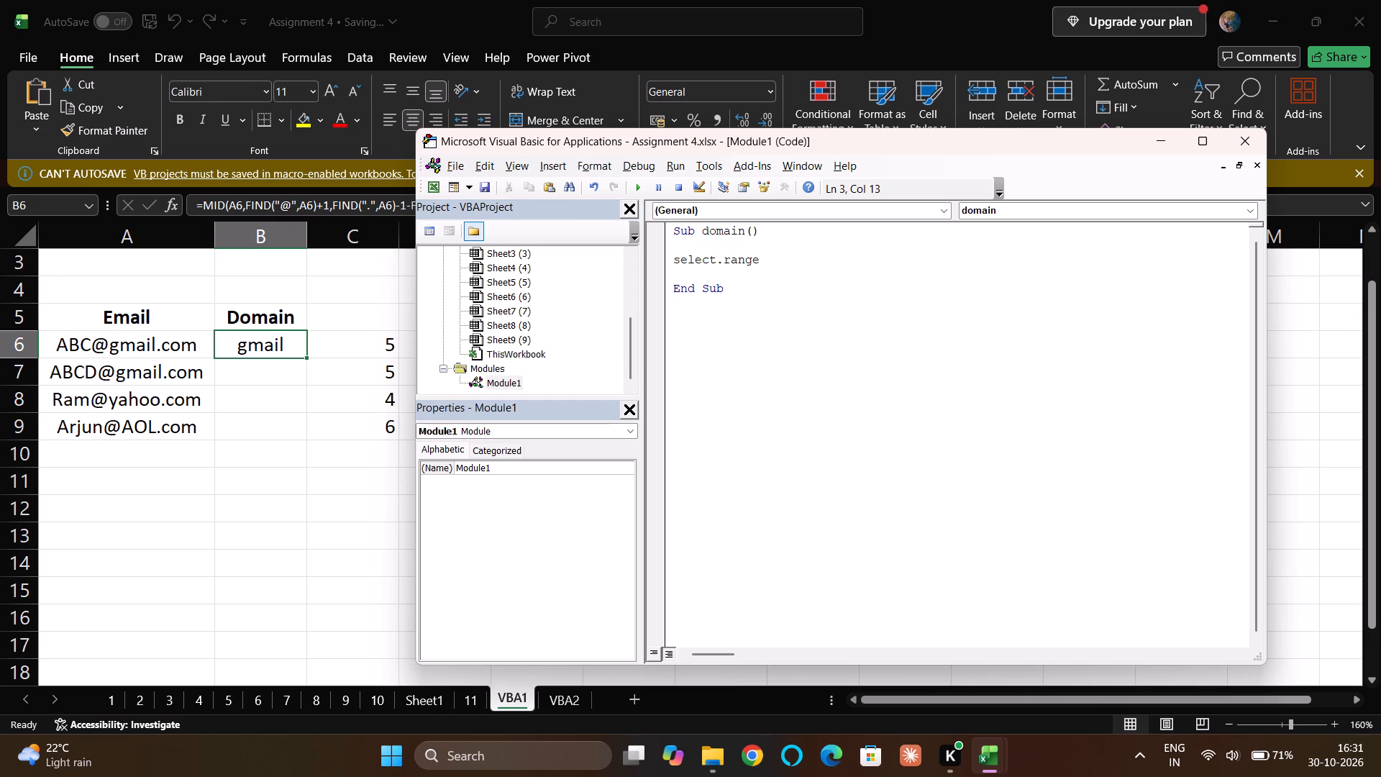
key(shift+parenleft)
Enter "A6:A9" as the quoted range argument, close the parenthesis and add a trailing period, making select.range("A6:A9").
key(apostrophe)
key(BackSpace)
key(shift+quotedbl)
key(shift+a)
key(shift+asciicircum)
key(BackSpace)
key(shift+asciicircum)
key(BackSpace)
key(6)
key(shift+quotedbl)
key(BackSpace)
key(shift+colon)
text(A9)
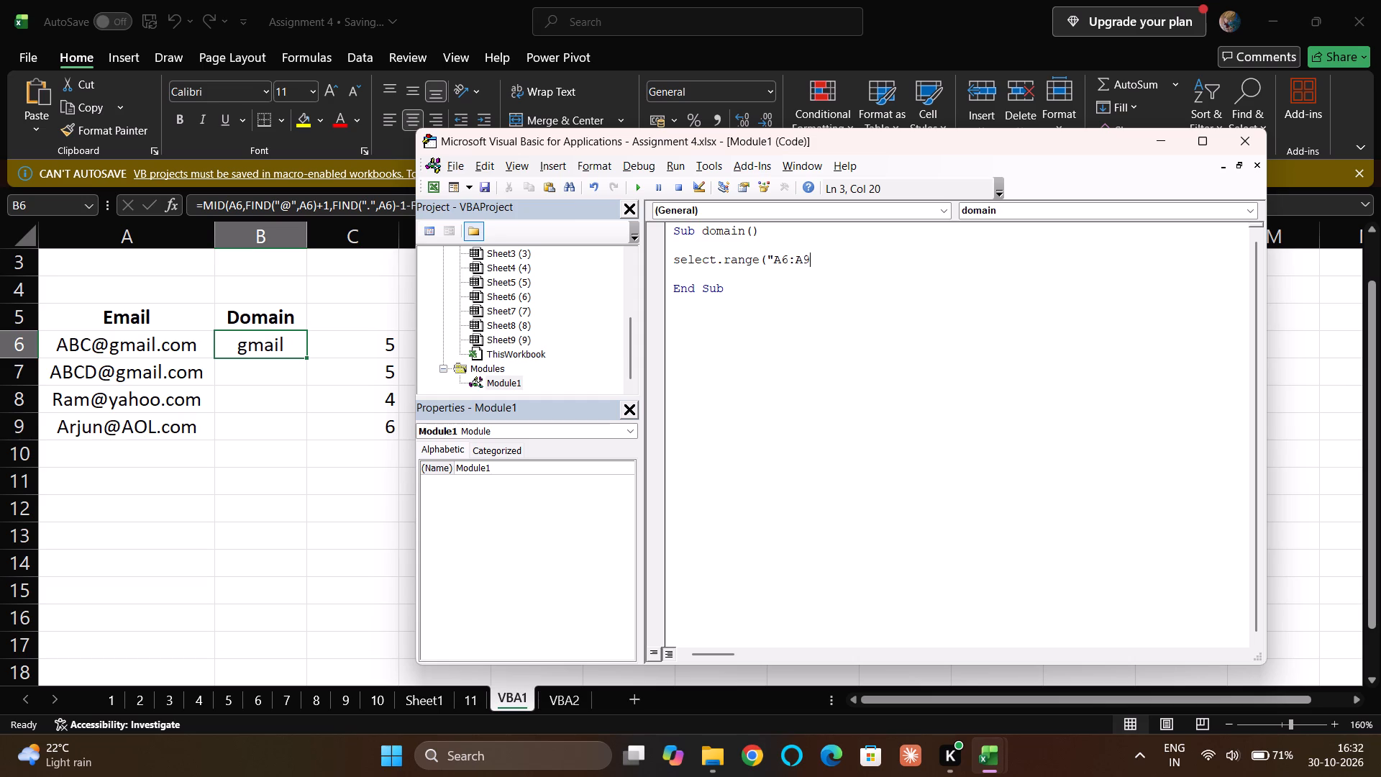
key(shift+quotedbl)
key(shift+parenright)
key(period)
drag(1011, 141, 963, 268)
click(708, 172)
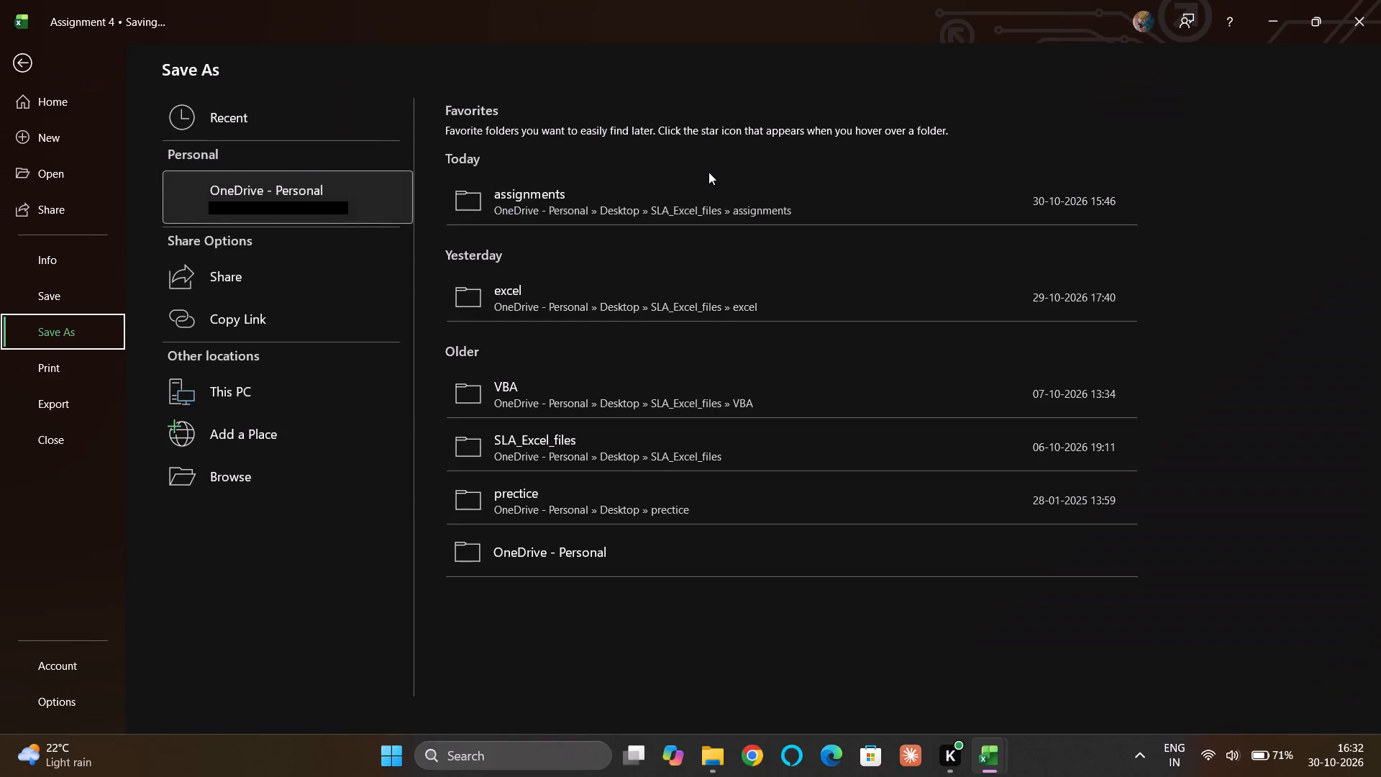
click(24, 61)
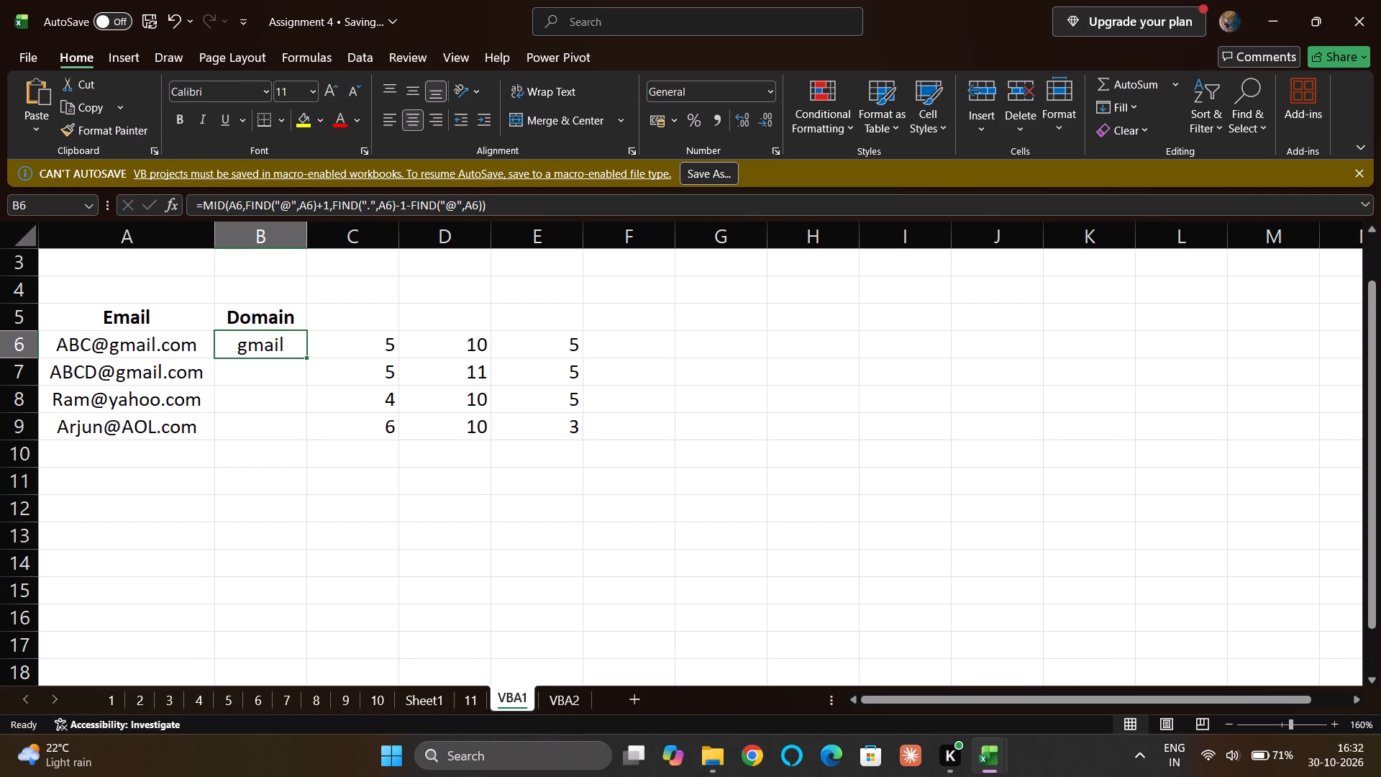
Switch back to the Visual Basic editor and close it.
key(alt+Tab)
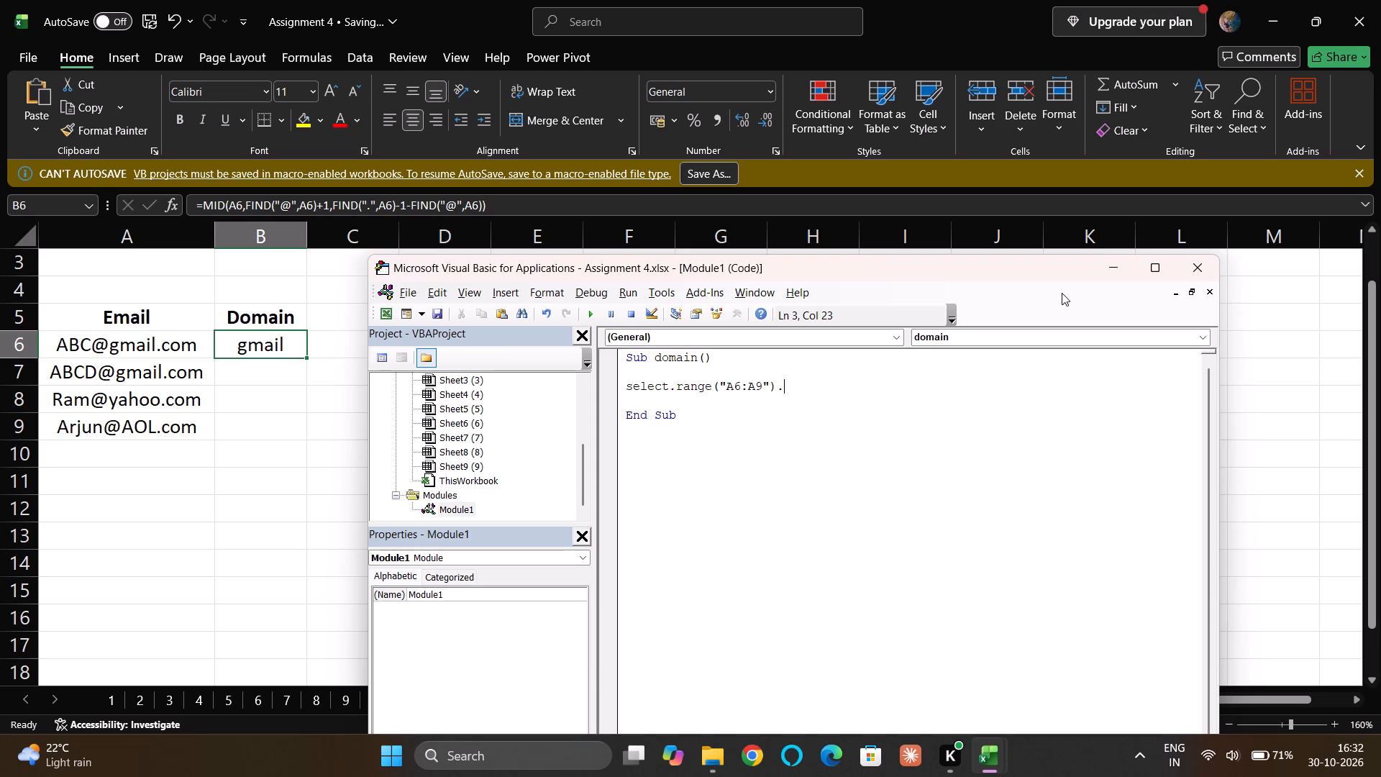
click(1192, 273)
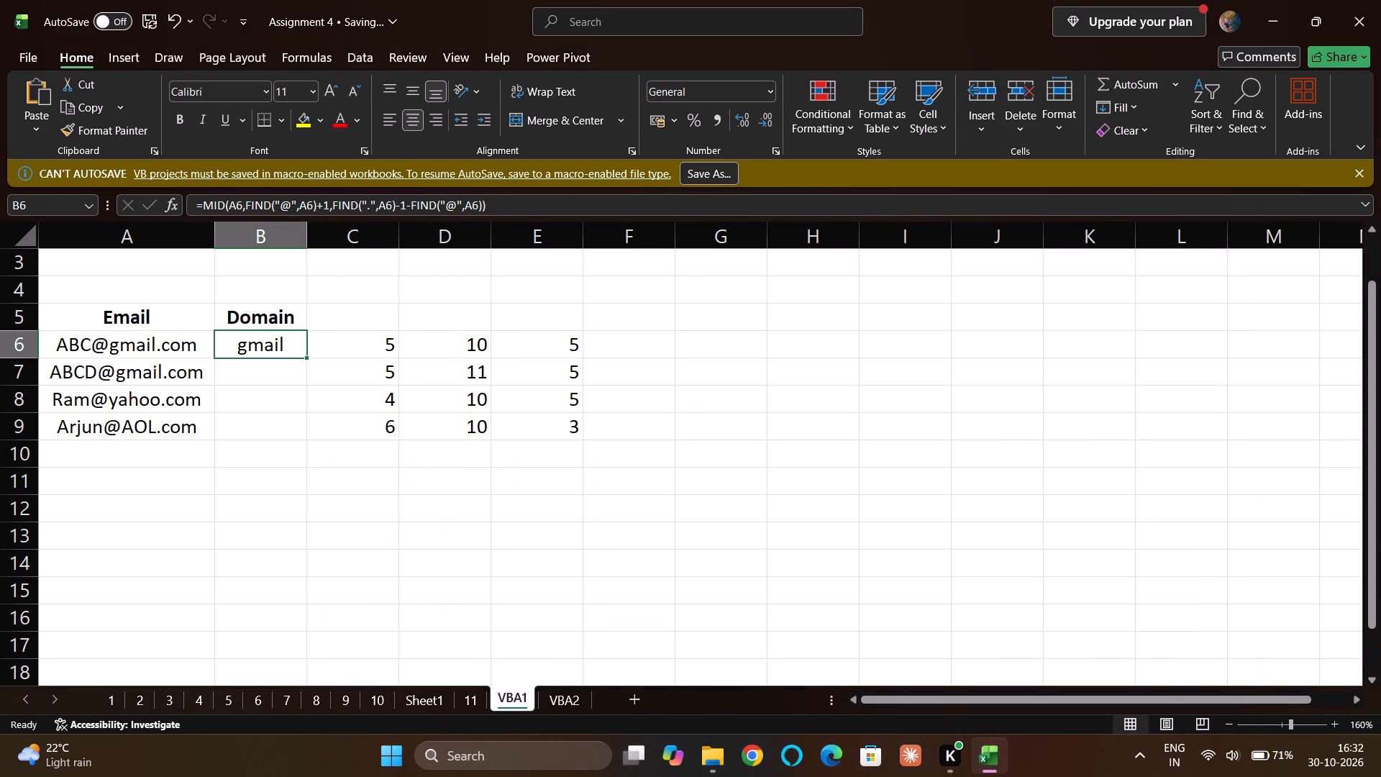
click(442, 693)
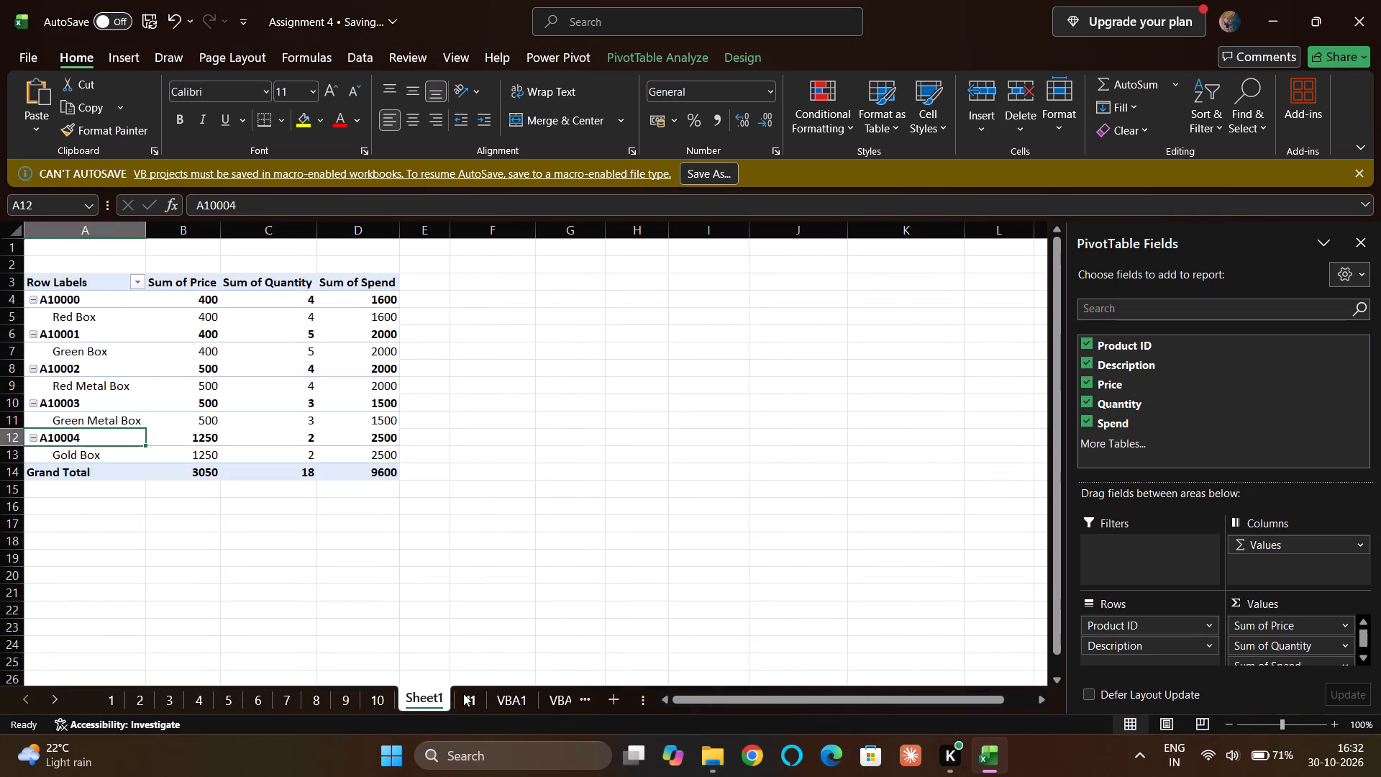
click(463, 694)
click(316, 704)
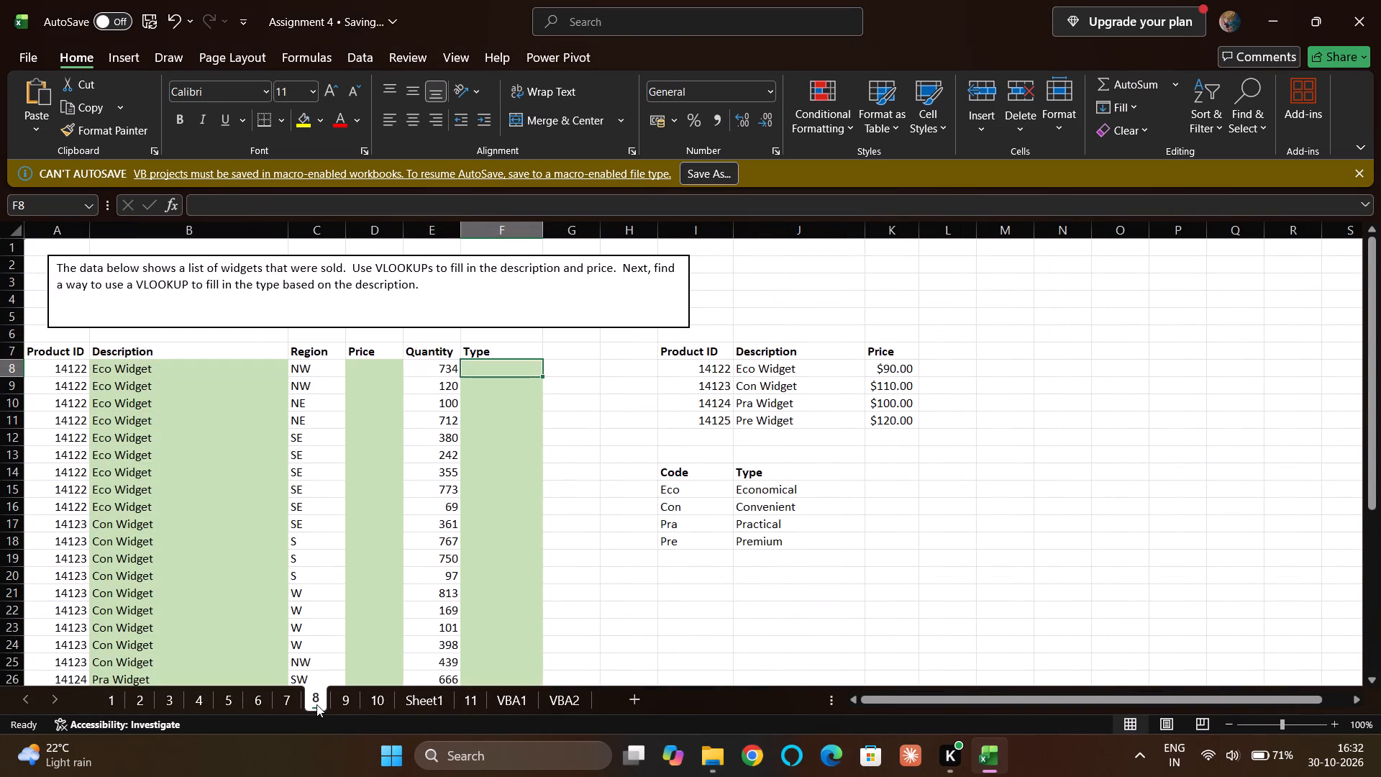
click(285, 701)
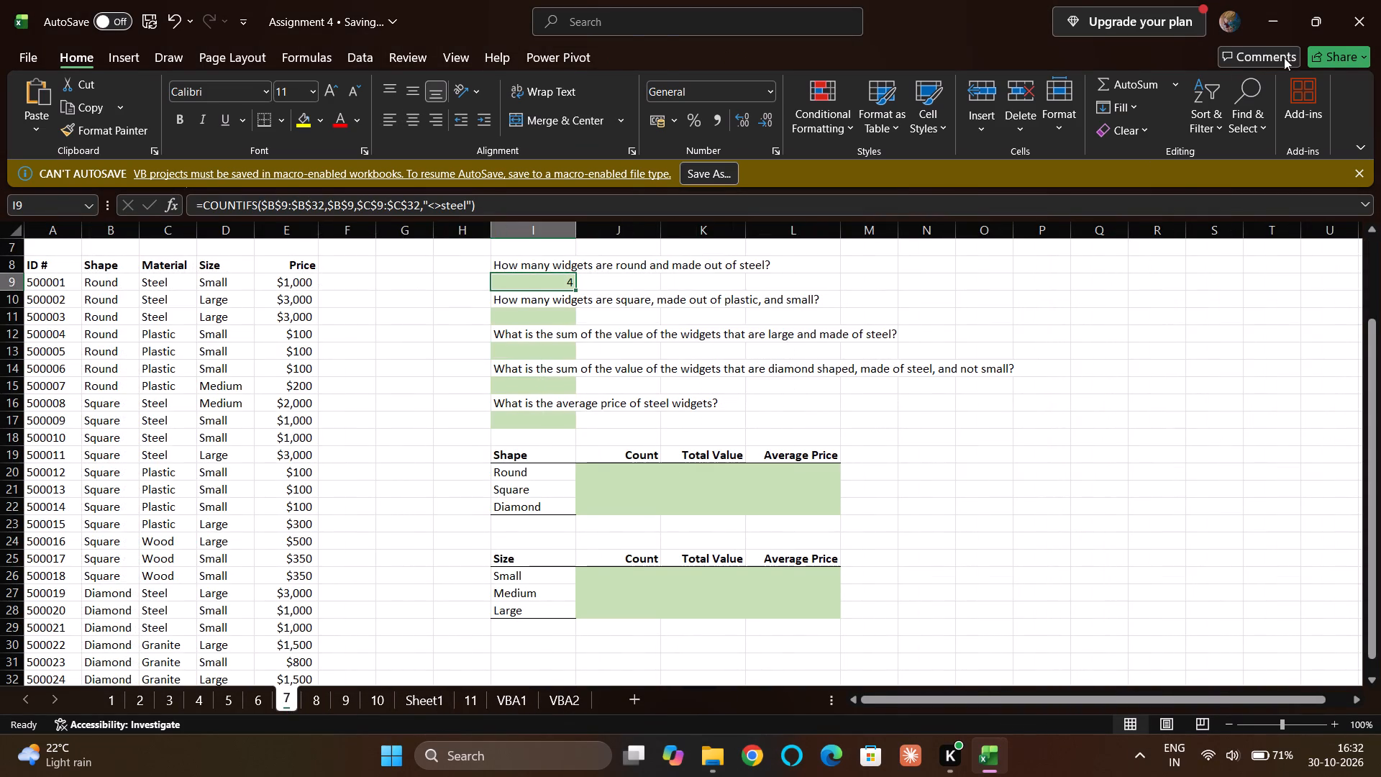
Close the Assignment 4 workbook and choose to save its changes.
click(1367, 22)
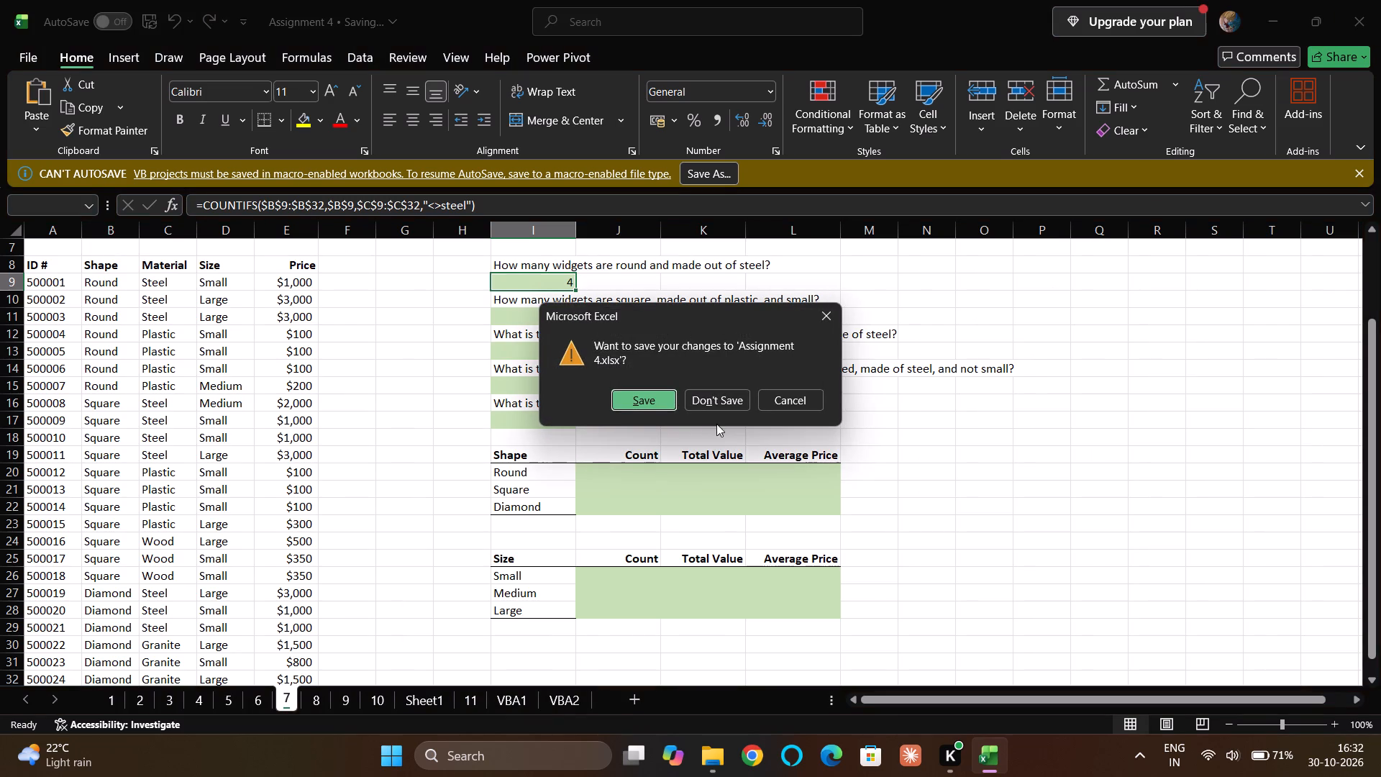
click(641, 401)
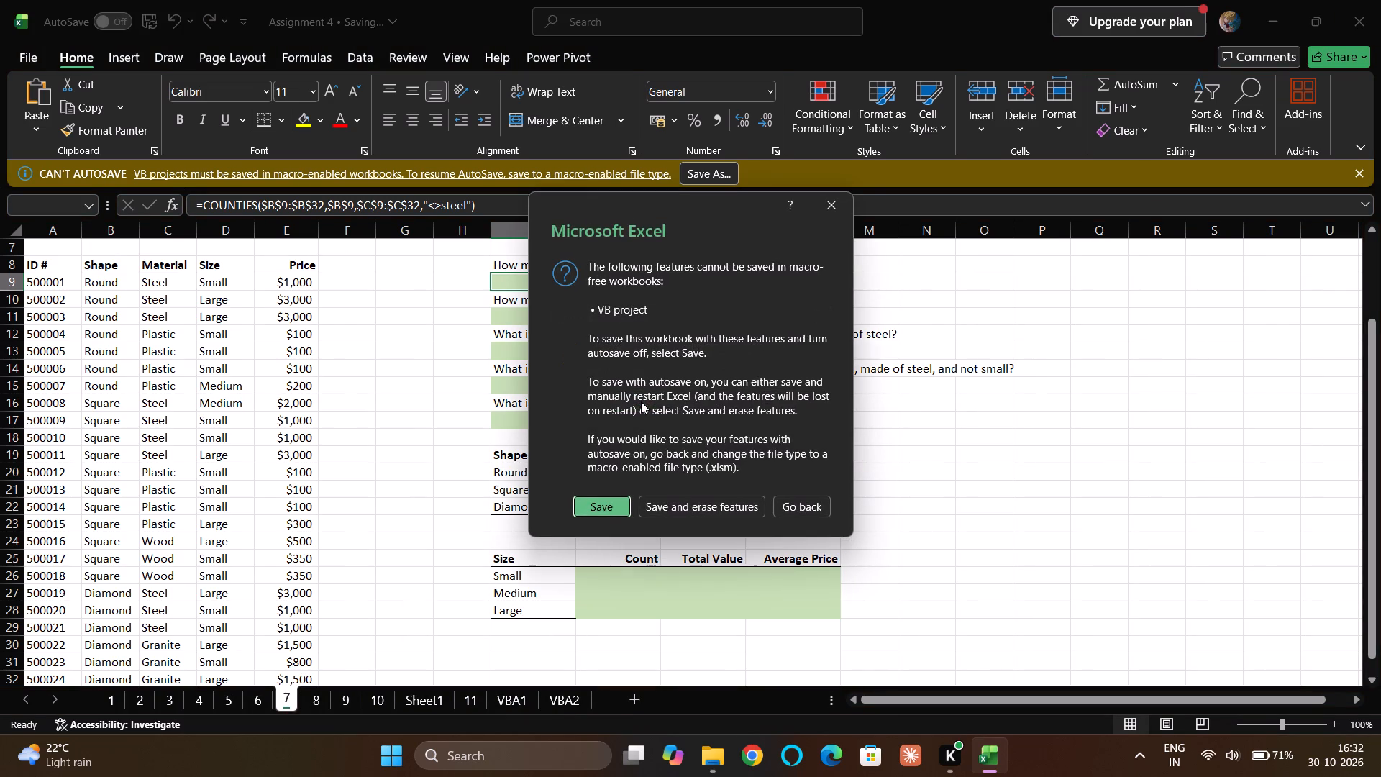